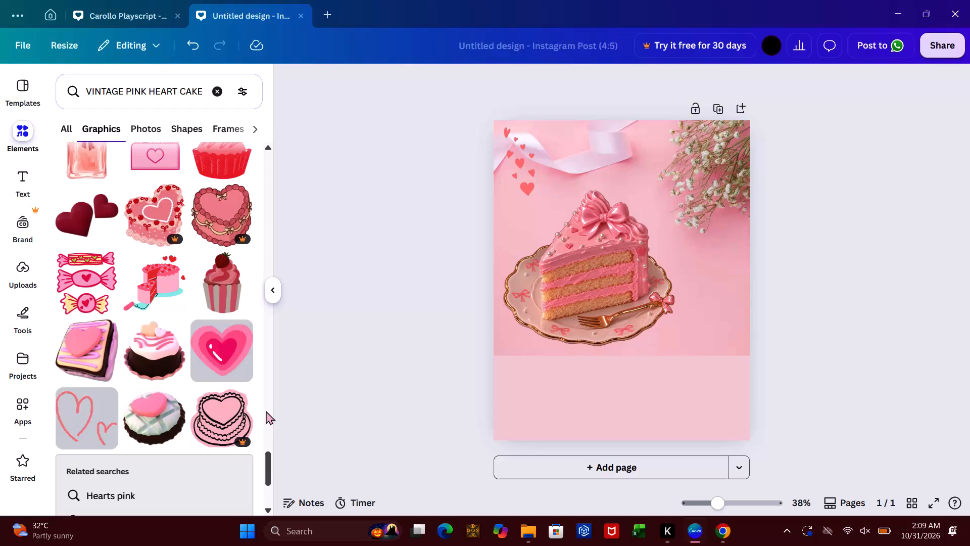
Browse the vintage pink heart cake graphics and add the scattered pink hearts graphic to the page.
click(264, 487)
click(264, 487)
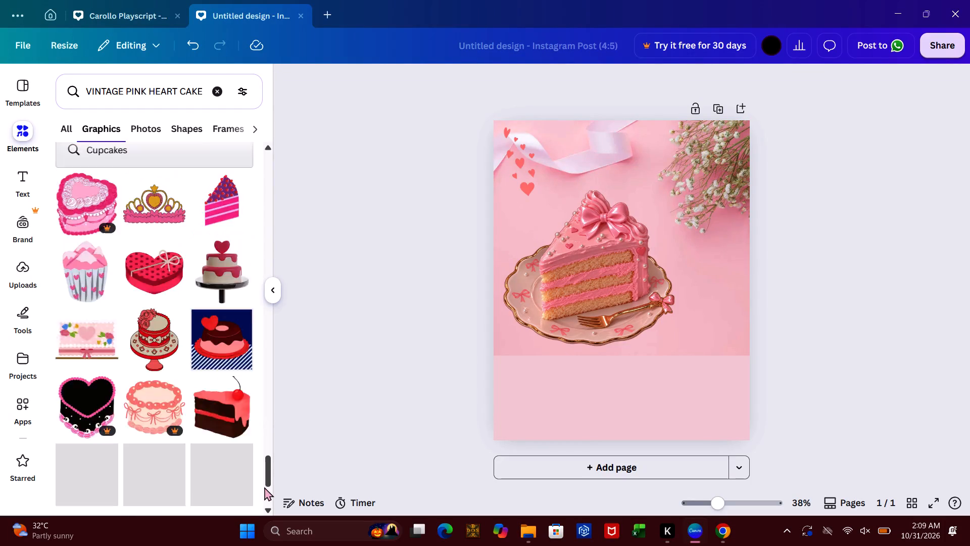
click(264, 487)
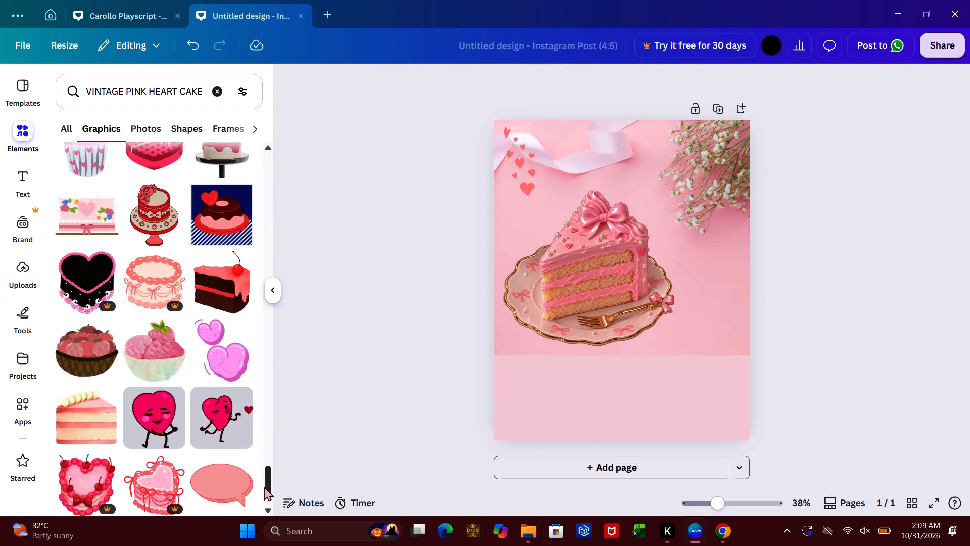
click(265, 149)
drag(265, 149, 267, 164)
triple_click(267, 164)
triple_click(267, 164)
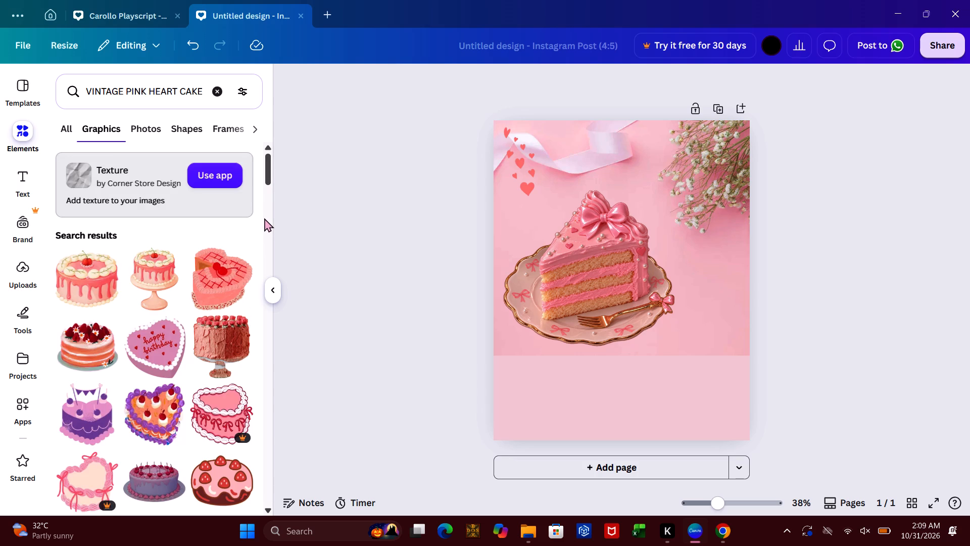
click(266, 265)
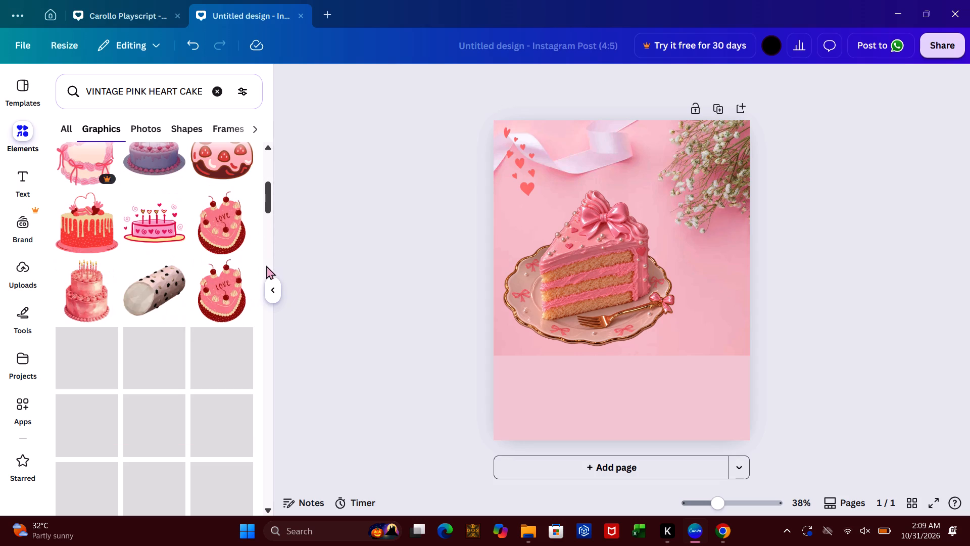
click(272, 335)
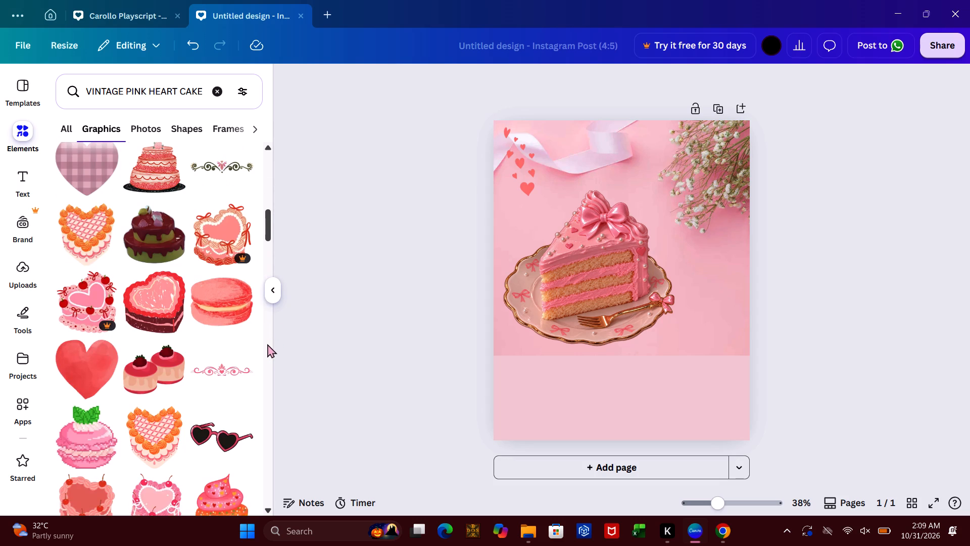
click(268, 343)
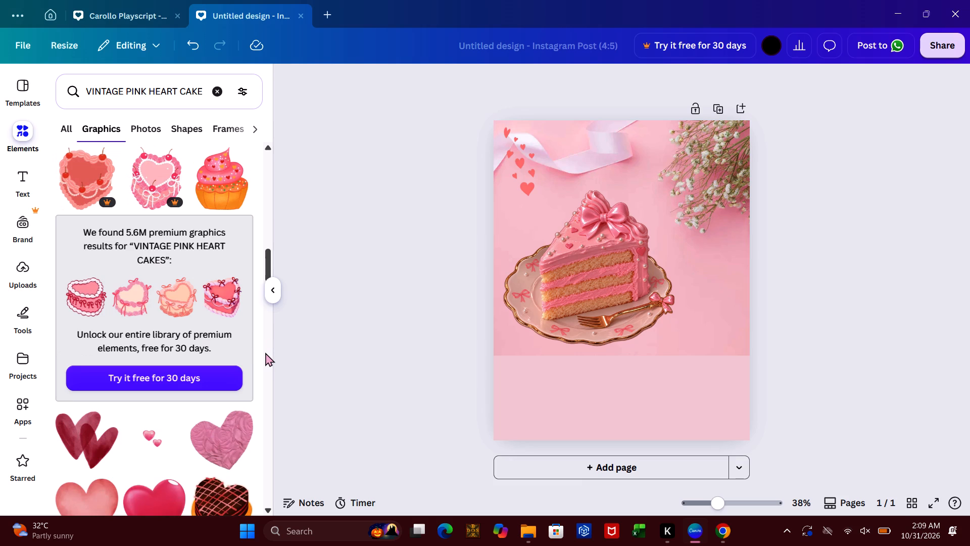
click(267, 351)
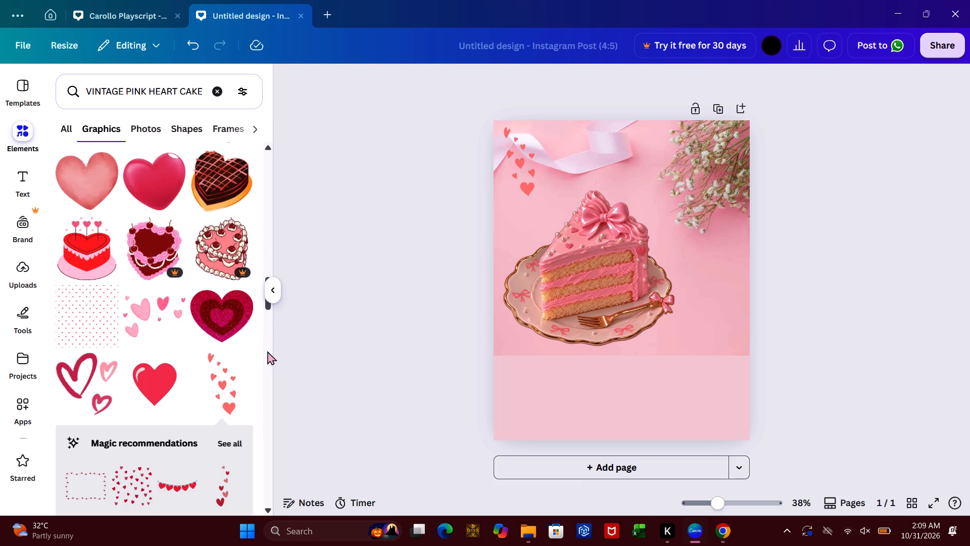
click(147, 316)
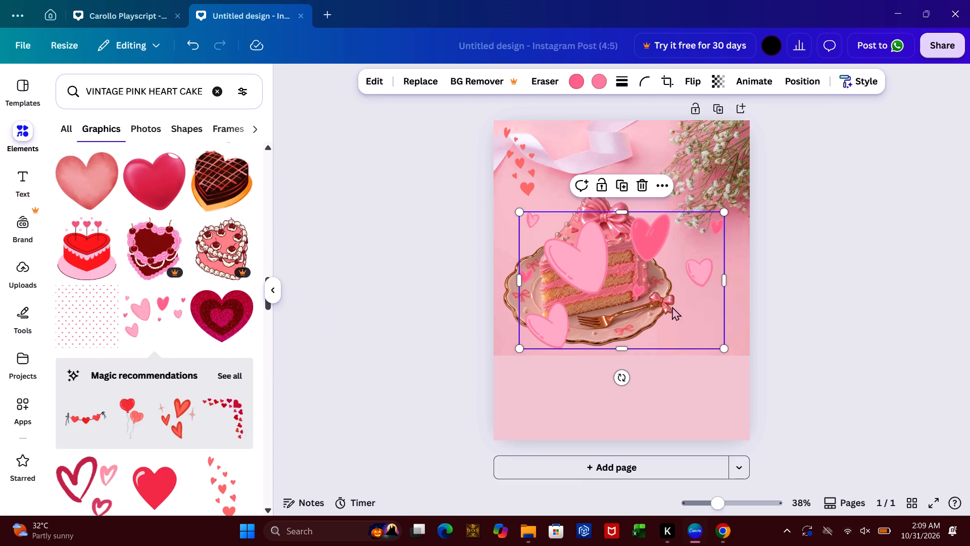
Move the falling red hearts graphic into the page's lower-right corner and enlarge it to fill the height of the plain pink band.
drag(525, 175, 731, 404)
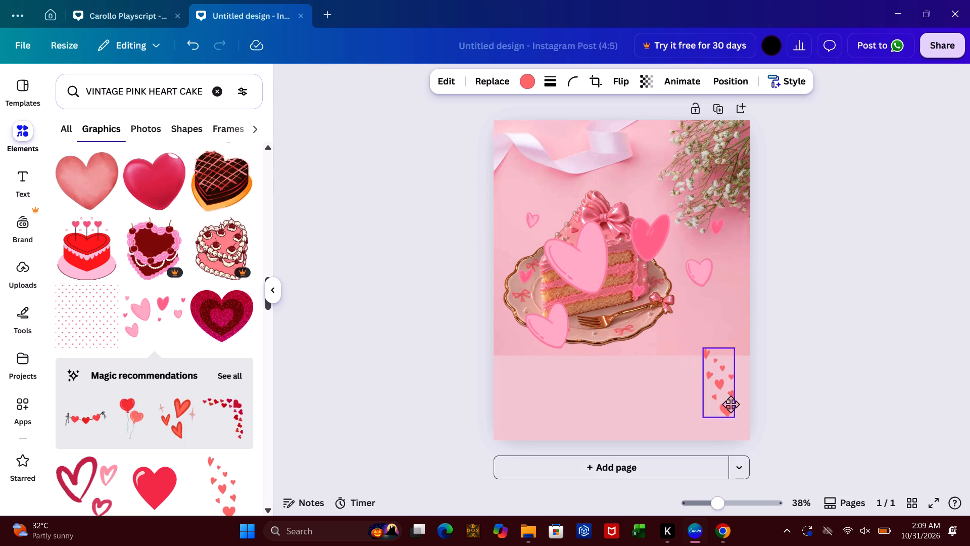
drag(731, 404, 734, 407)
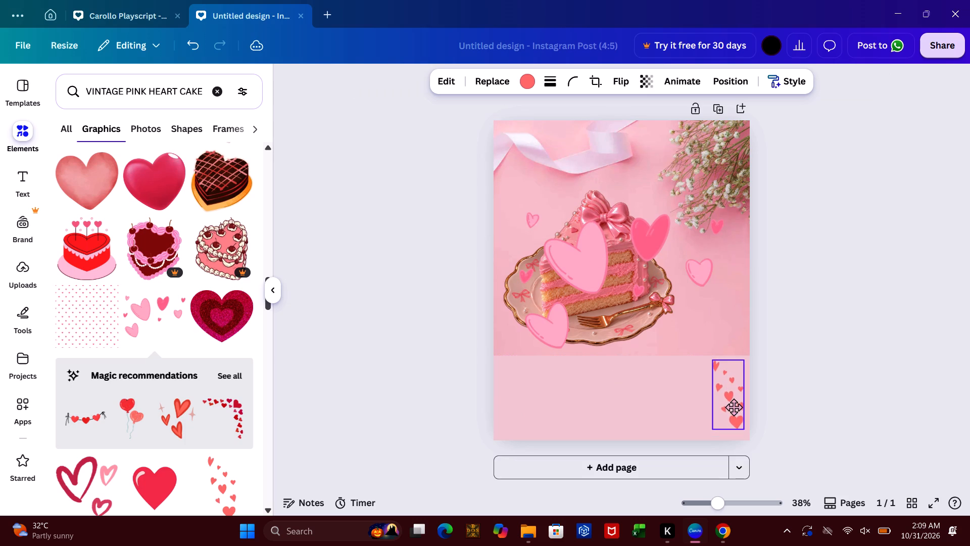
drag(734, 407, 734, 406)
click(782, 367)
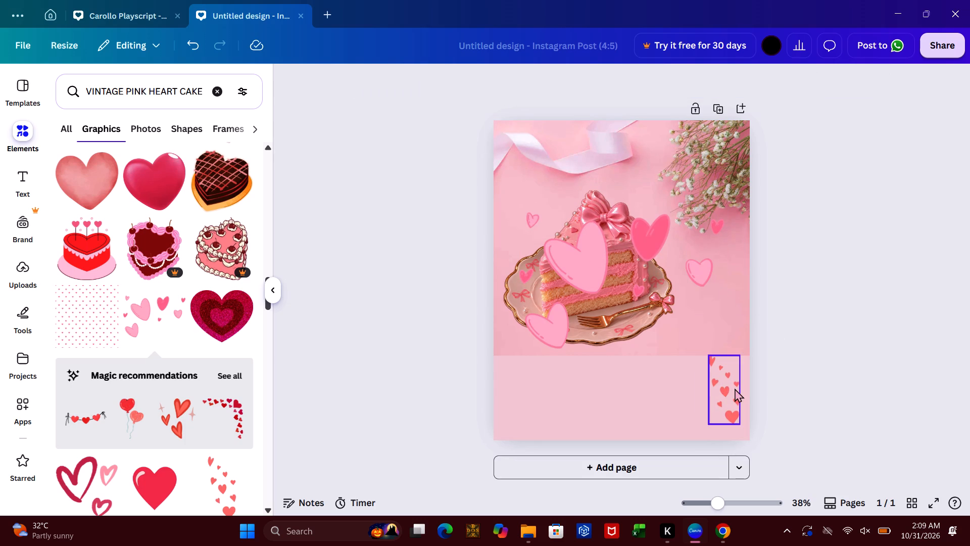
click(734, 388)
drag(740, 423, 748, 435)
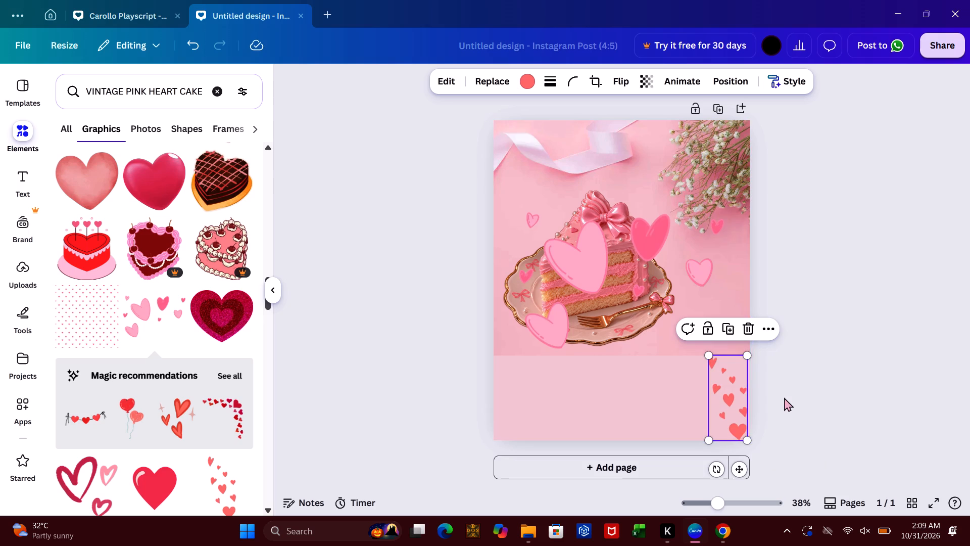
click(784, 397)
Move the scattered pink hearts graphic to the upper part of the page and shrink it to about a third of its width.
drag(653, 273, 627, 189)
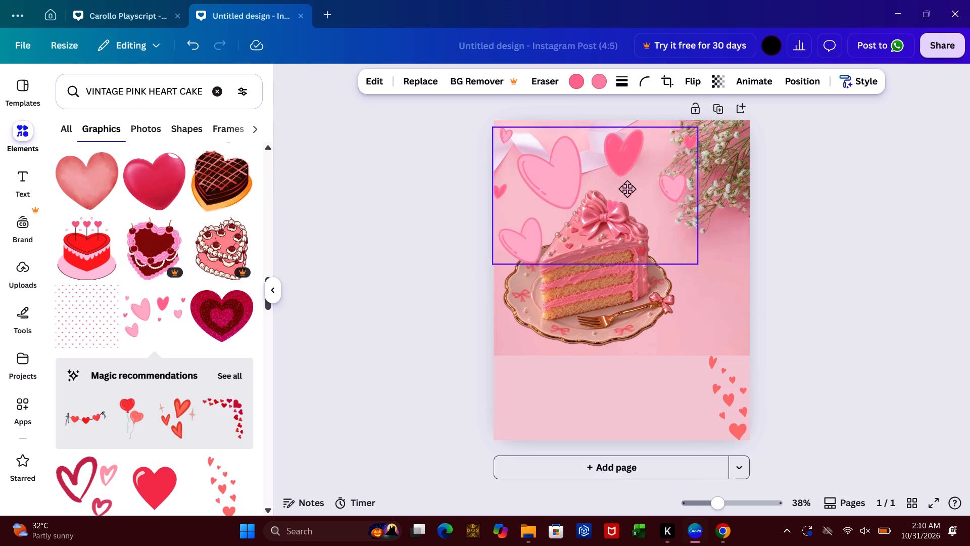
drag(627, 189, 626, 191)
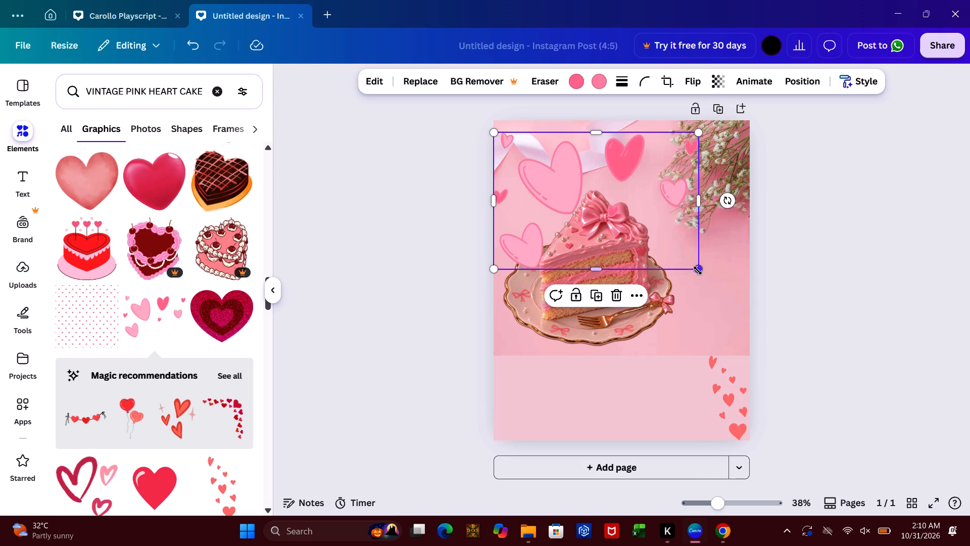
drag(698, 270, 690, 251)
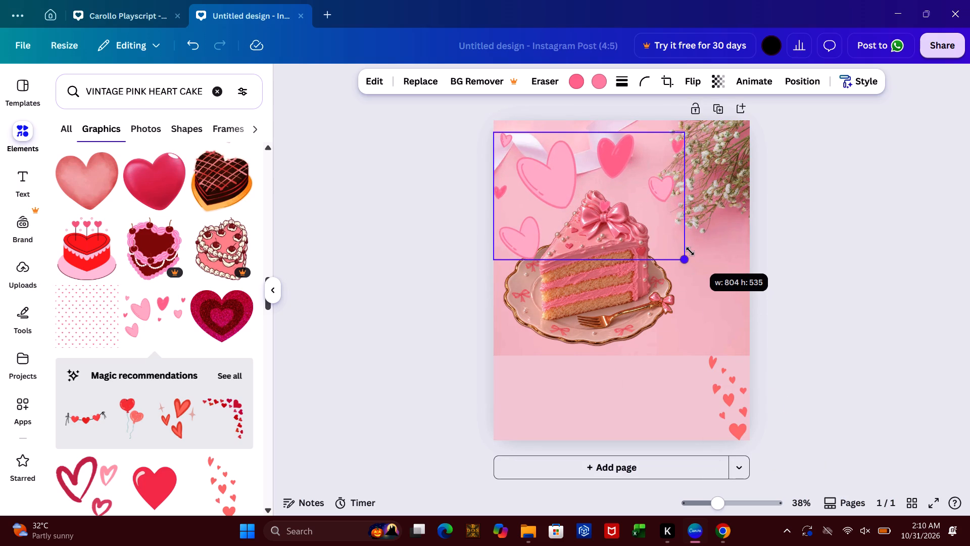
drag(690, 251, 688, 251)
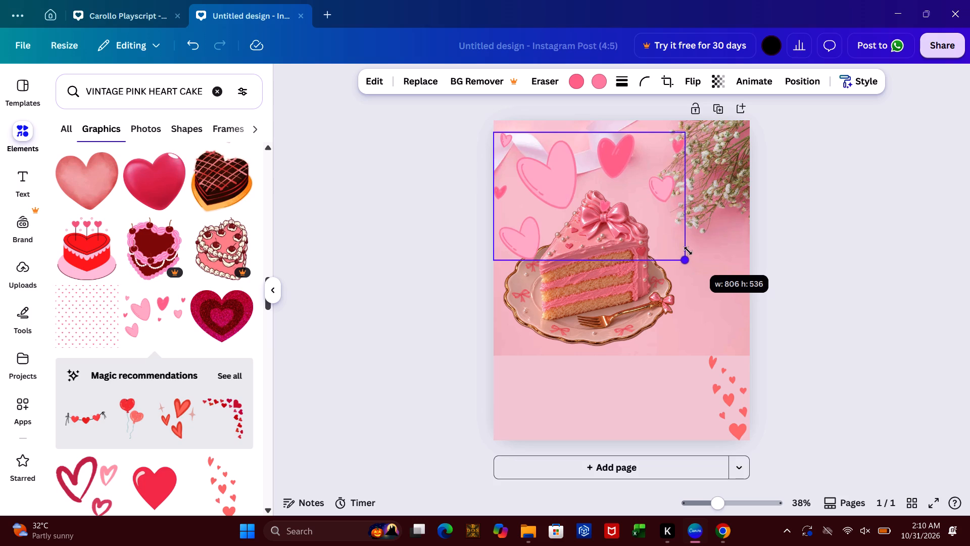
drag(688, 251, 623, 204)
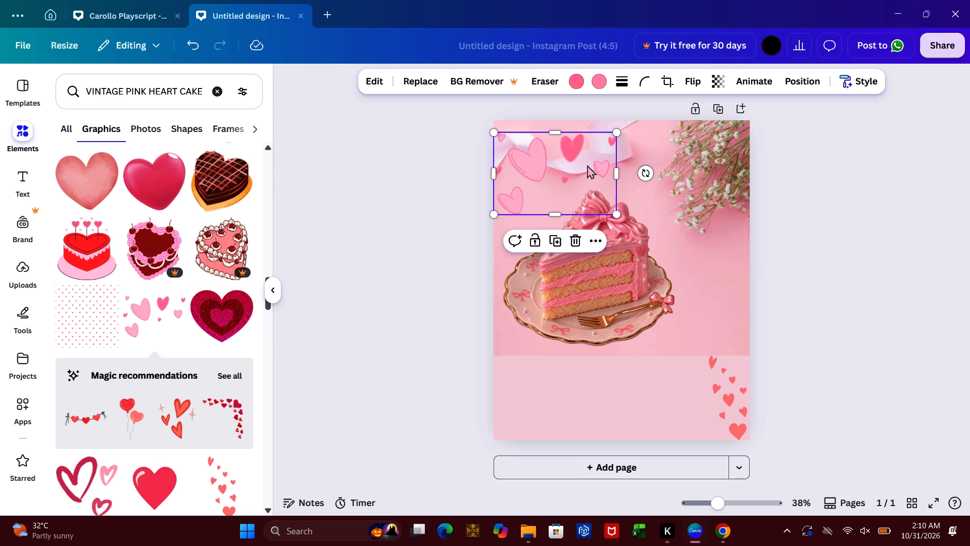
drag(587, 165, 613, 171)
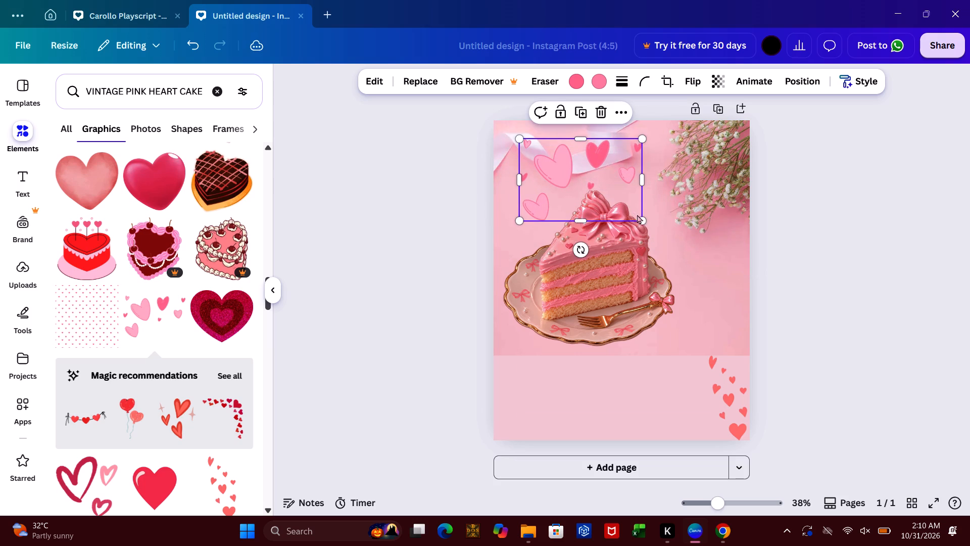
drag(642, 216, 586, 168)
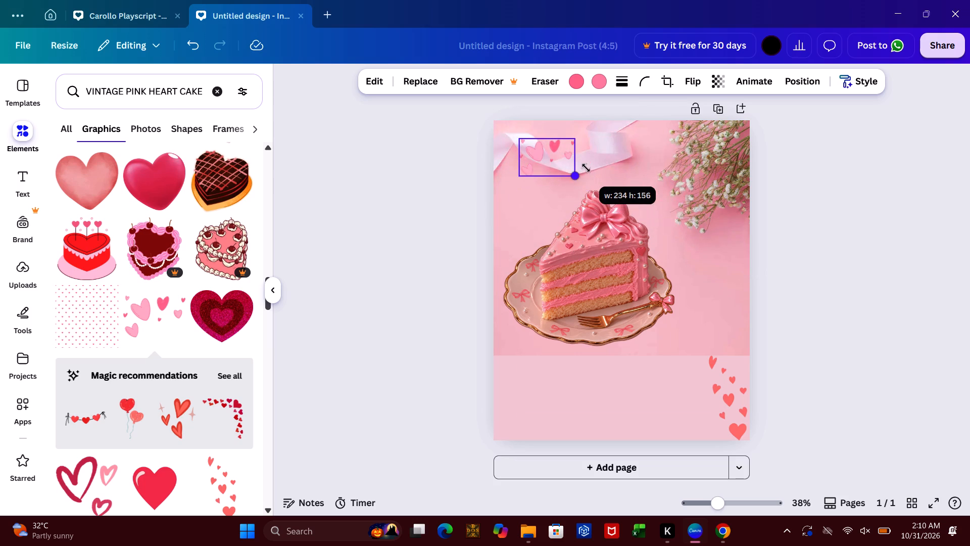
drag(586, 168, 595, 174)
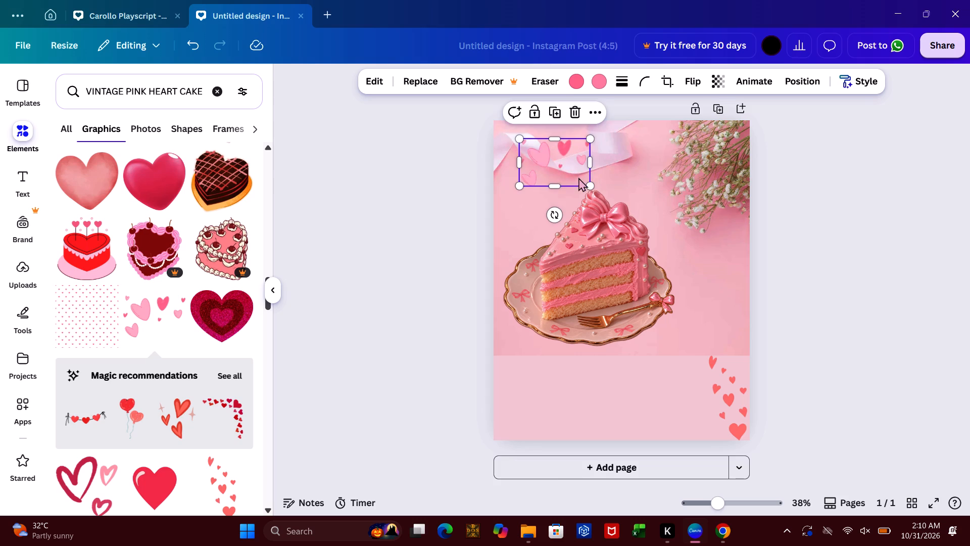
Position the small pink hearts graphic just above the cake slice, beneath the white ribbon, and deselect it.
drag(550, 155, 541, 197)
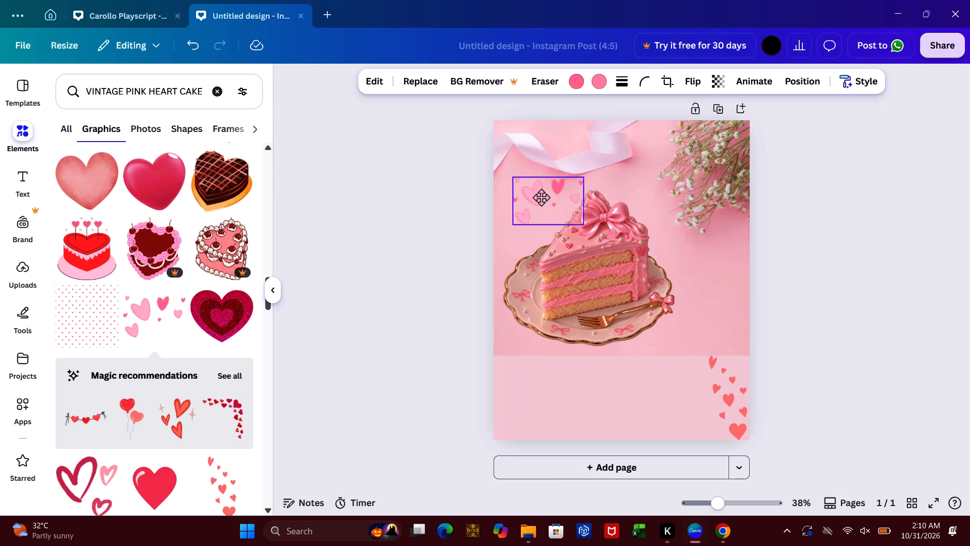
drag(541, 197, 572, 174)
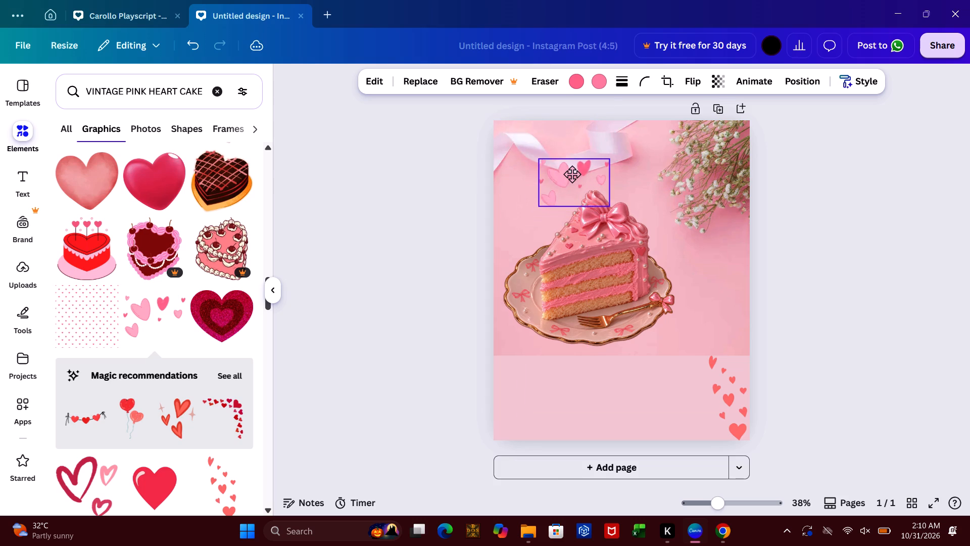
drag(572, 174, 576, 172)
click(847, 158)
click(847, 158)
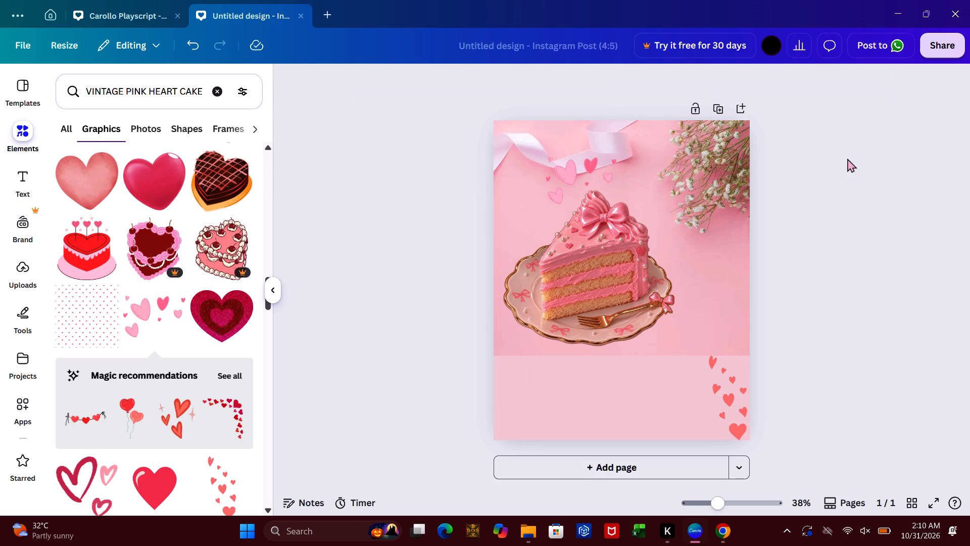
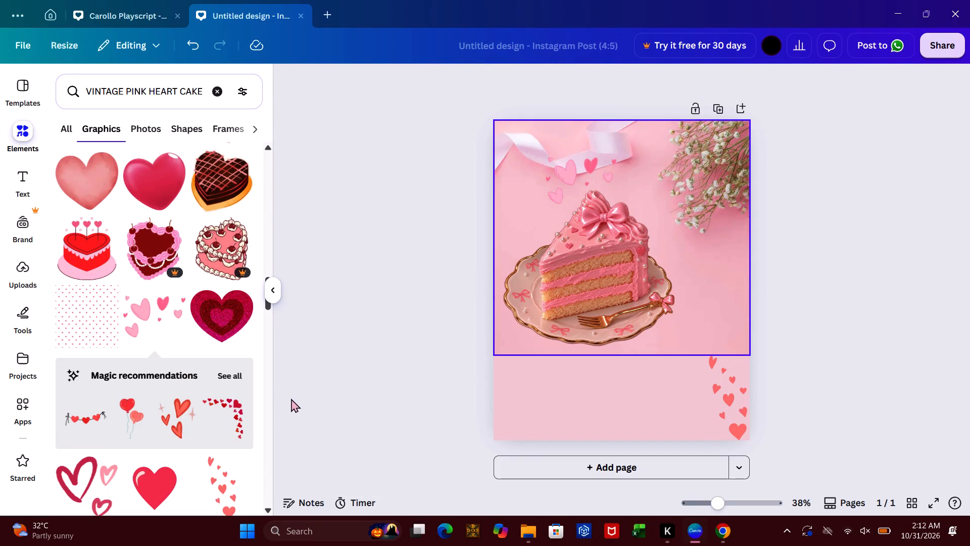
Add the dark red line with two hearts from the full Magic recommendations and place it in the page's lower-left corner.
click(229, 373)
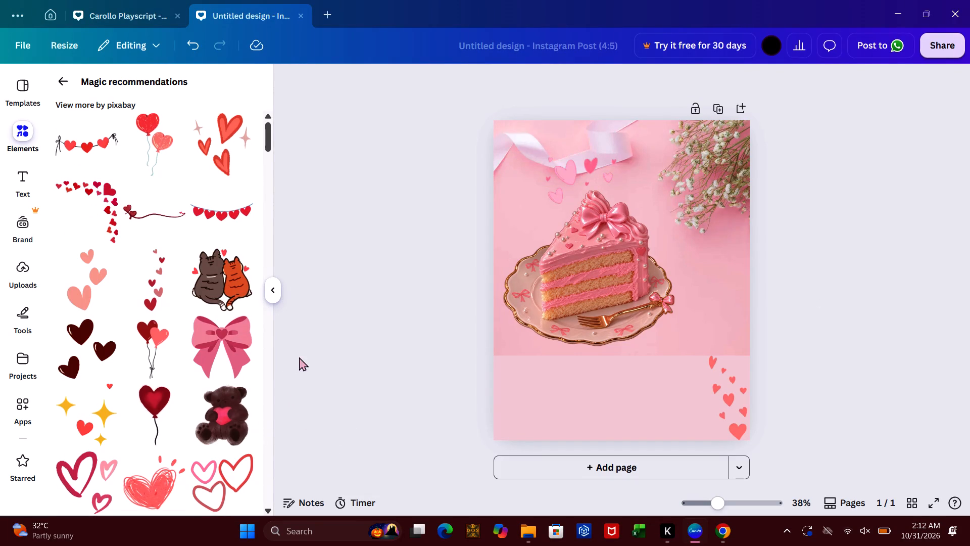
click(177, 221)
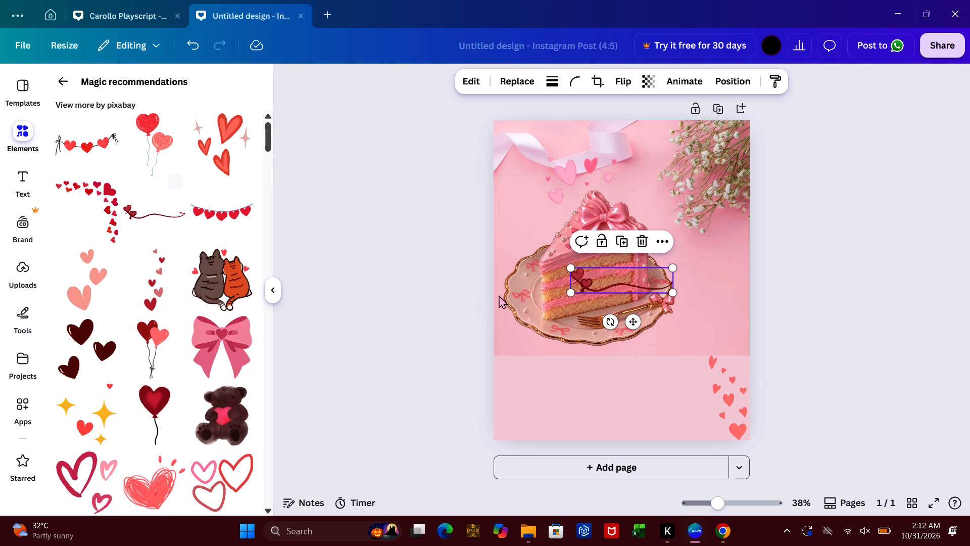
drag(600, 290, 537, 426)
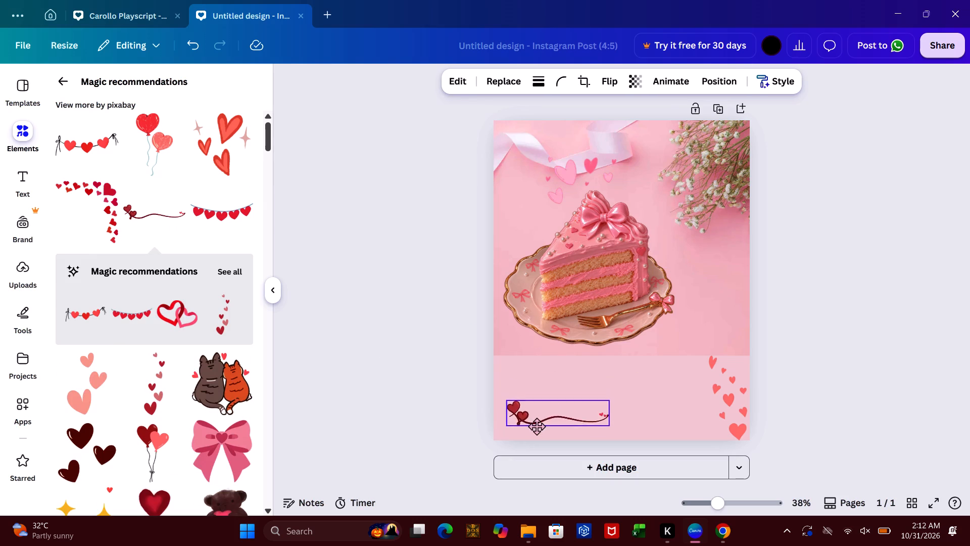
drag(537, 426, 527, 432)
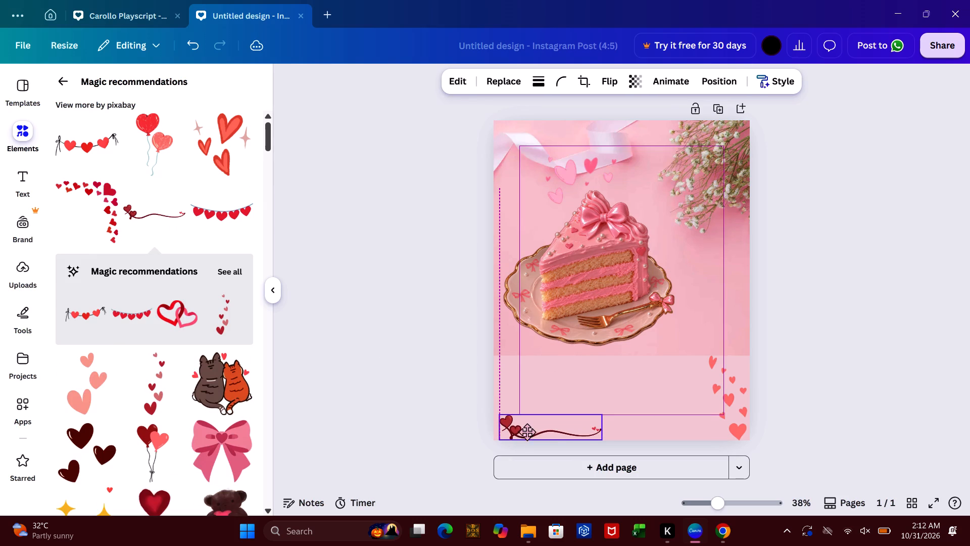
drag(527, 432, 529, 431)
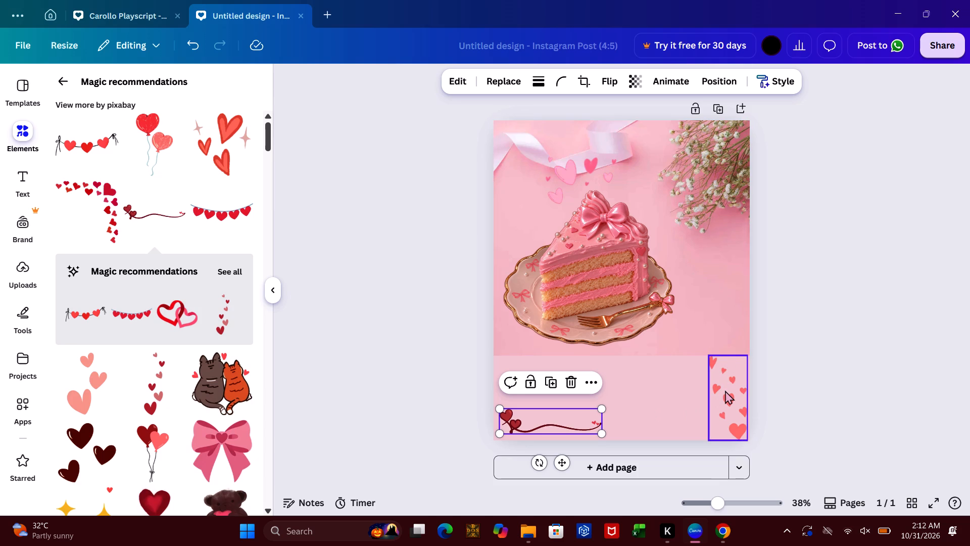
Move the falling red hearts graphic up beside the cake plate and remove it from the page.
drag(725, 390, 718, 296)
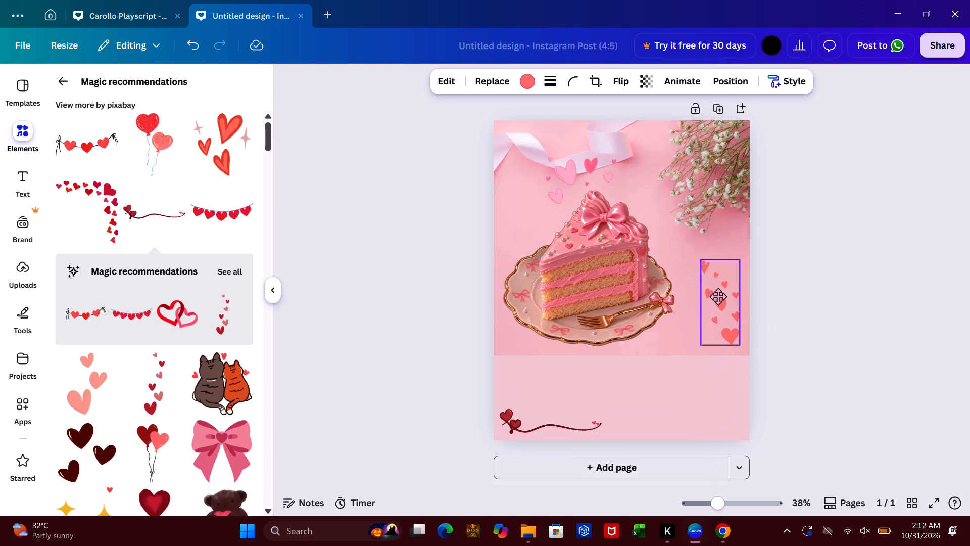
drag(718, 296, 718, 297)
click(718, 297)
click(786, 286)
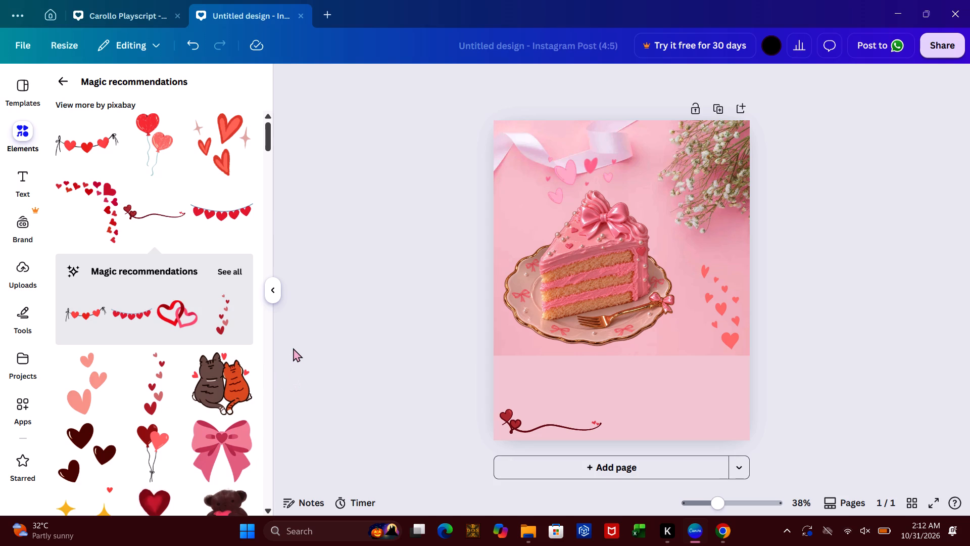
Delete the coral falling hearts graphic beside the cake plate from the page.
click(268, 368)
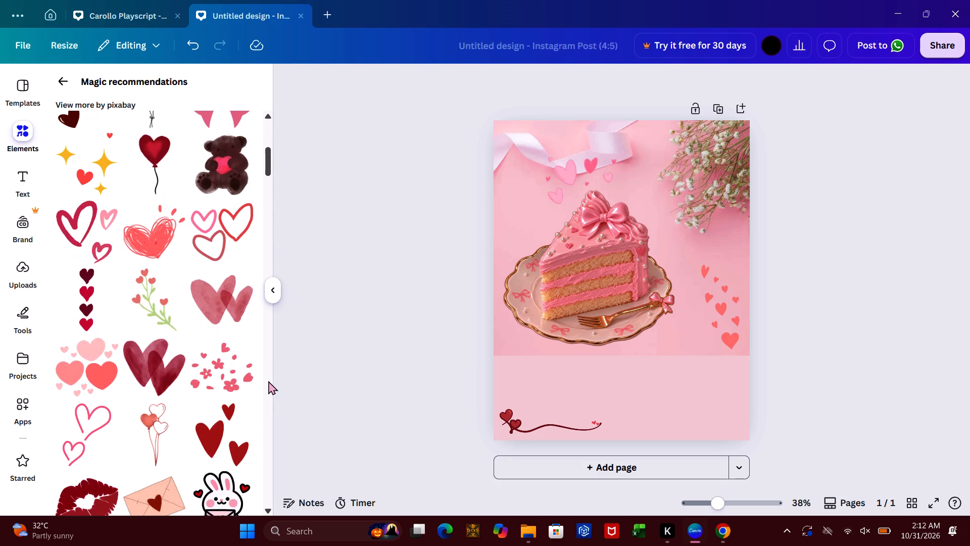
click(737, 334)
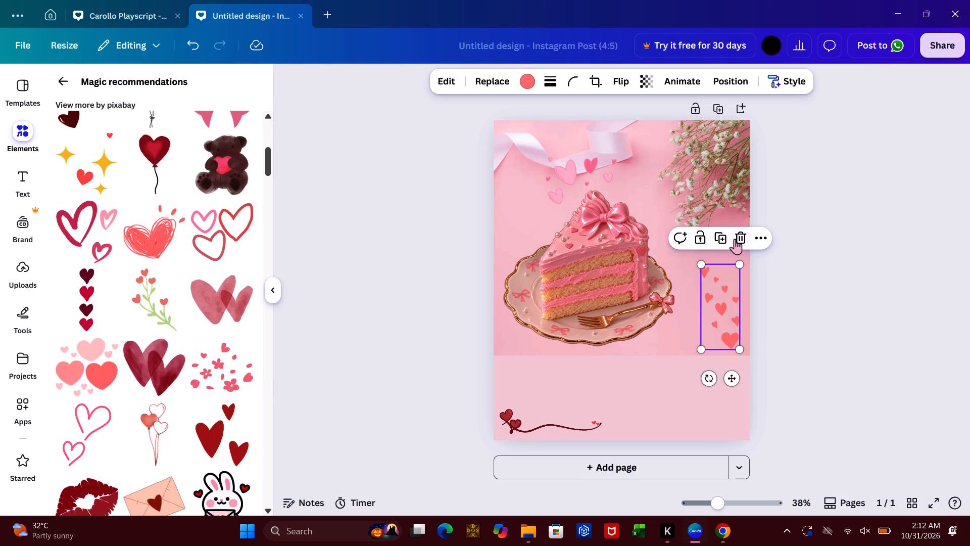
click(736, 238)
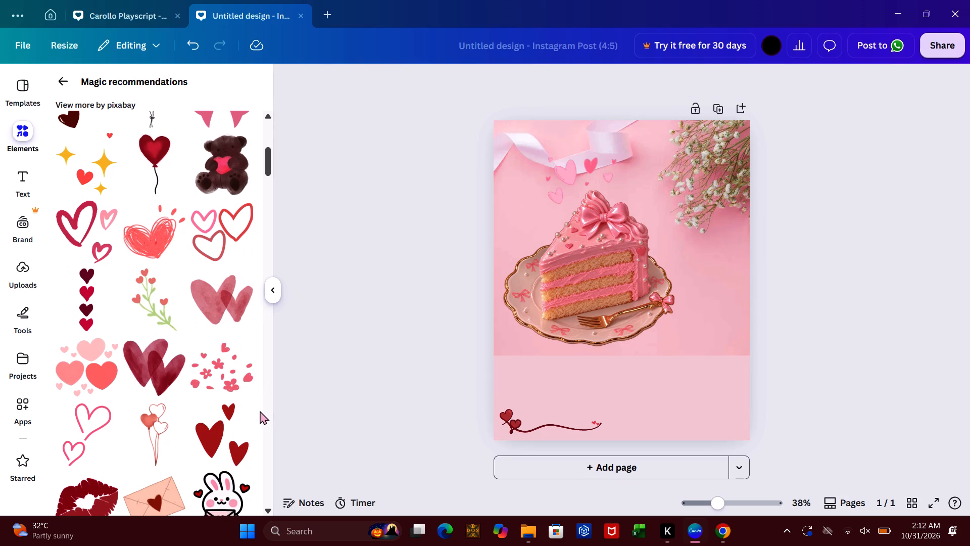
Shift the dark red line with two hearts flush against the page's left edge in the lower-left corner and deselect it.
click(551, 421)
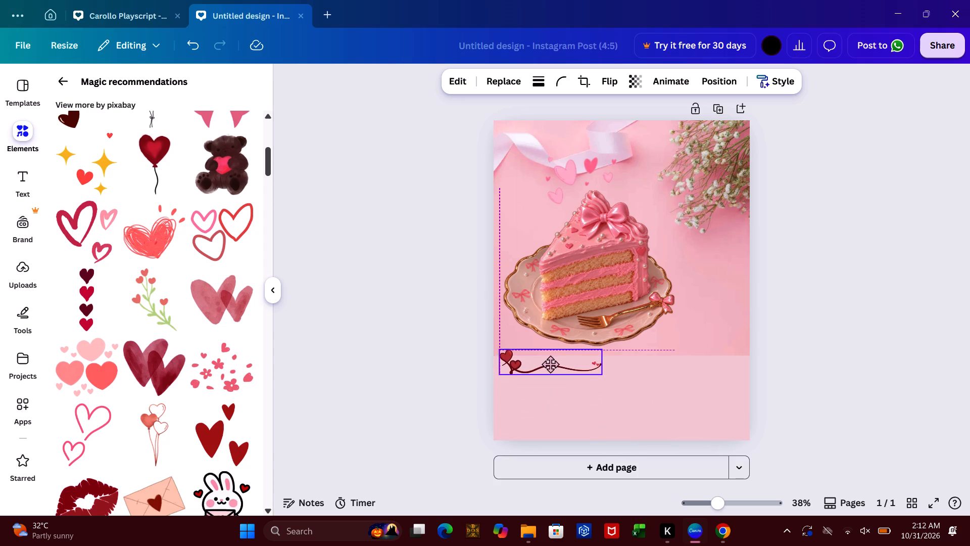
click(411, 392)
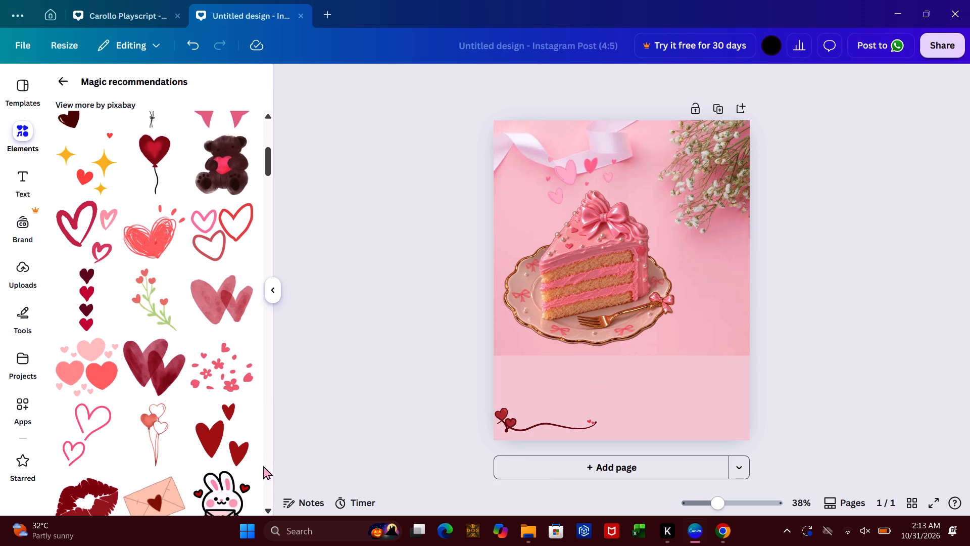
Browse further through the Magic recommendations for another heart graphic.
click(266, 475)
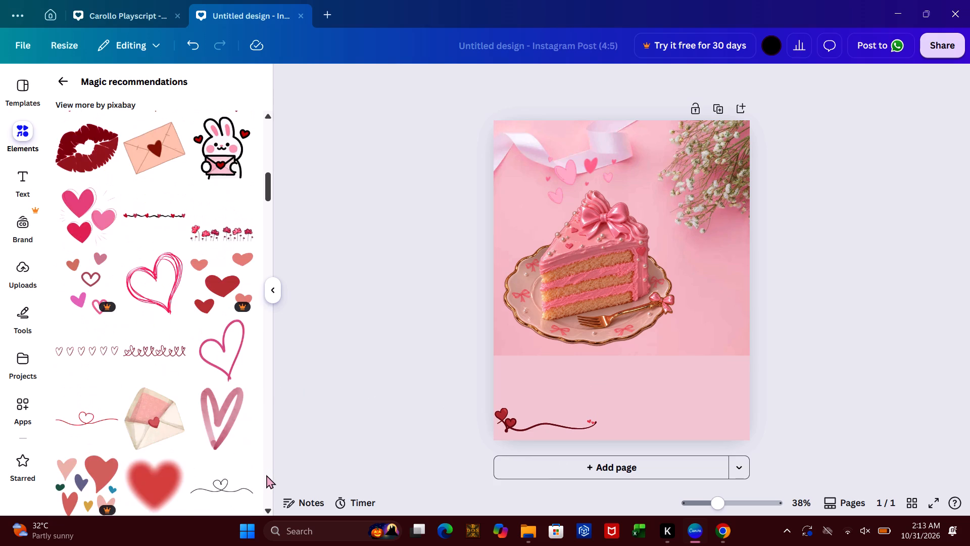
Browse the recommended heart graphics and add the trio of heart balloons to the page.
click(266, 475)
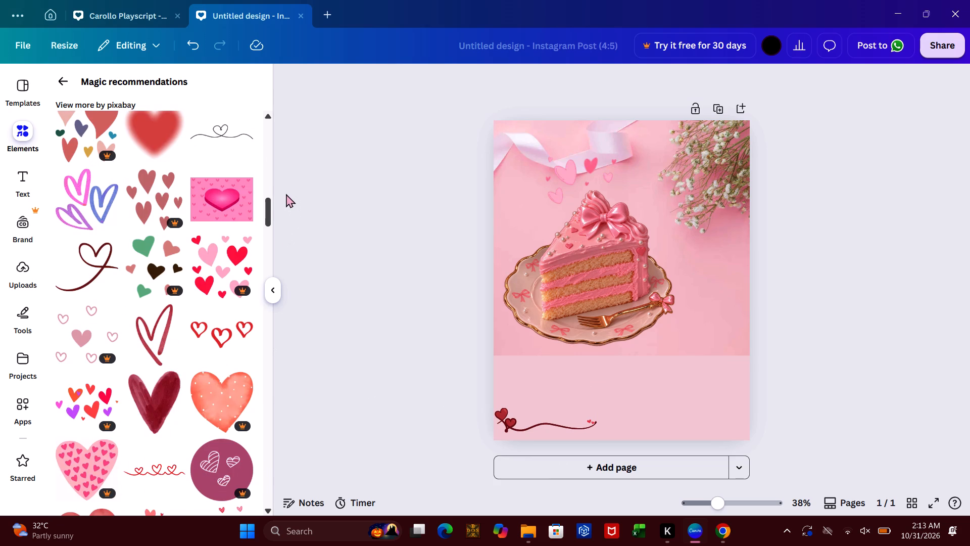
click(272, 169)
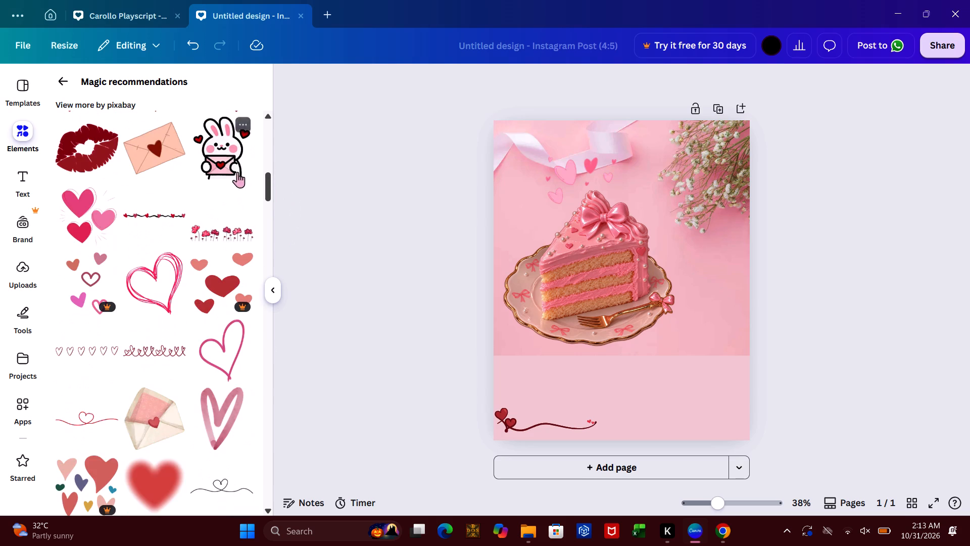
click(269, 154)
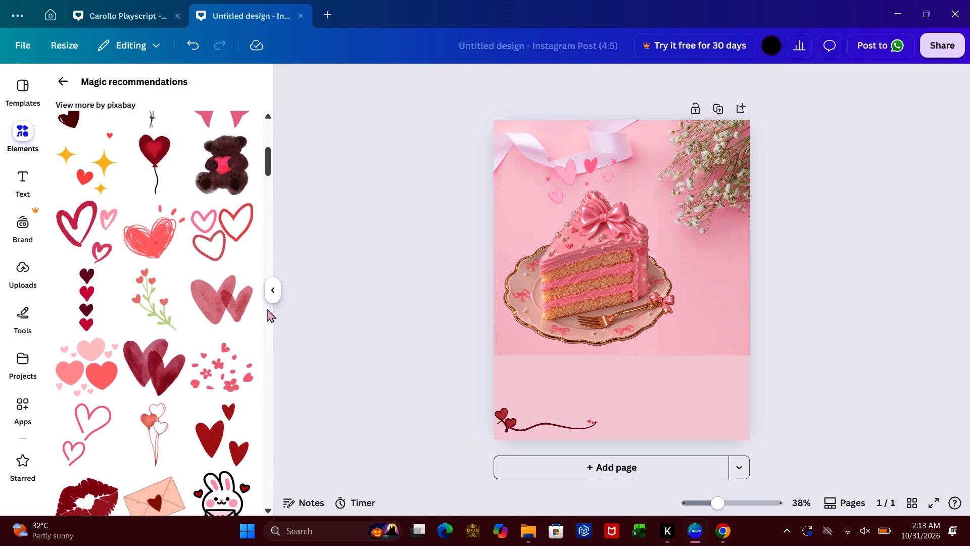
click(167, 425)
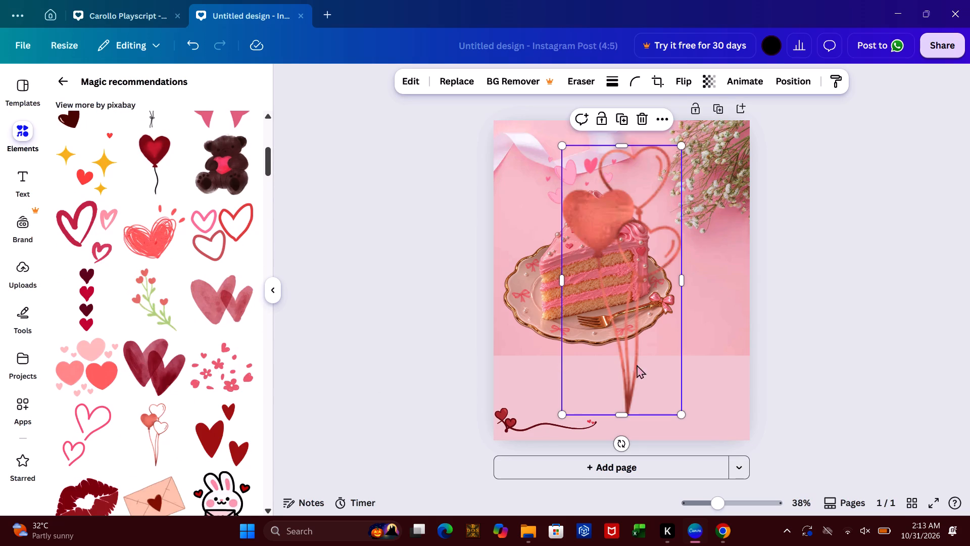
Shift the heart balloons graphic slightly down and stretch it to the page's bottom edge, about 1,197 high.
click(622, 361)
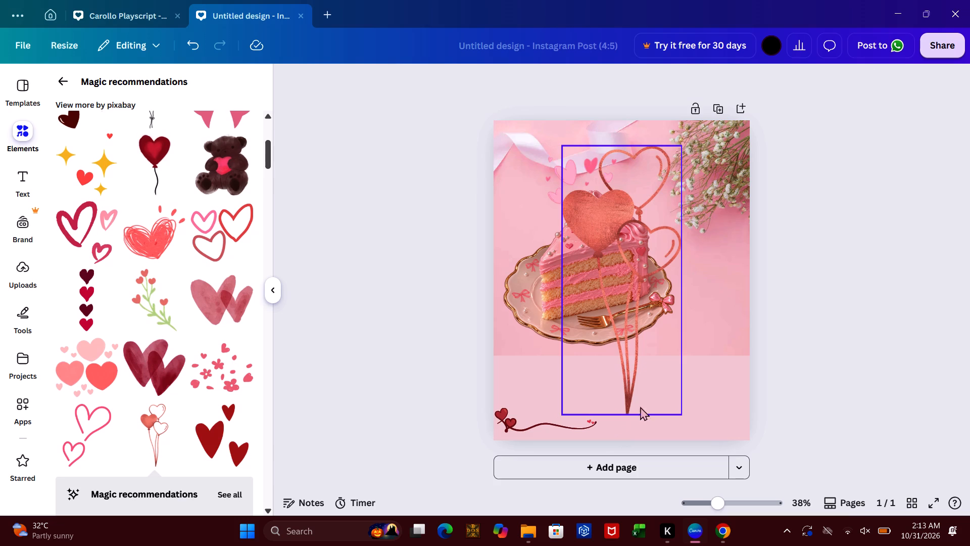
click(620, 398)
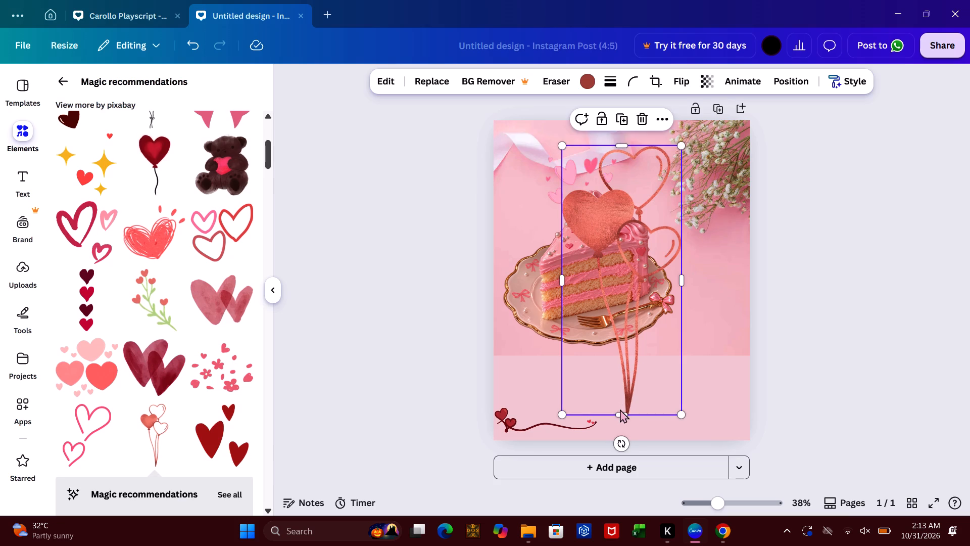
drag(620, 409, 625, 420)
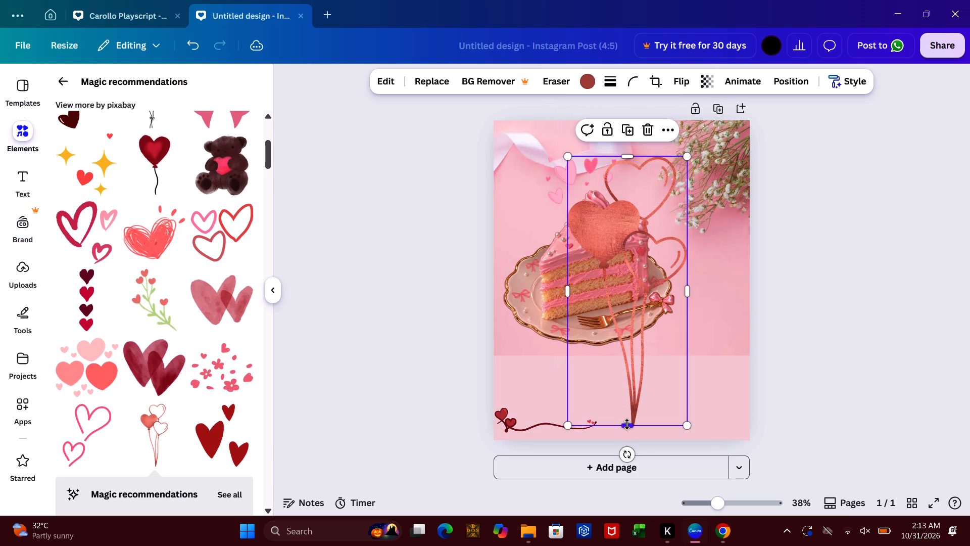
drag(627, 424, 625, 438)
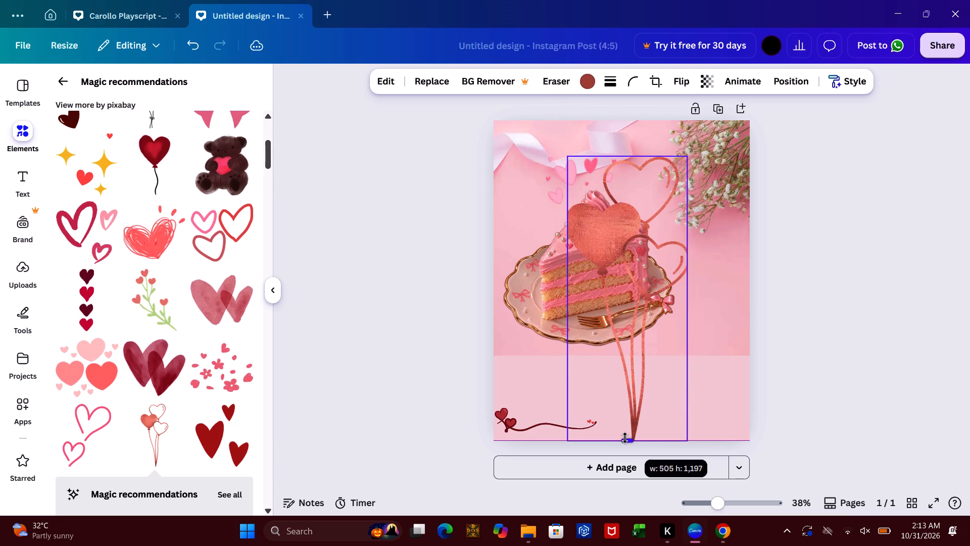
drag(625, 438, 625, 437)
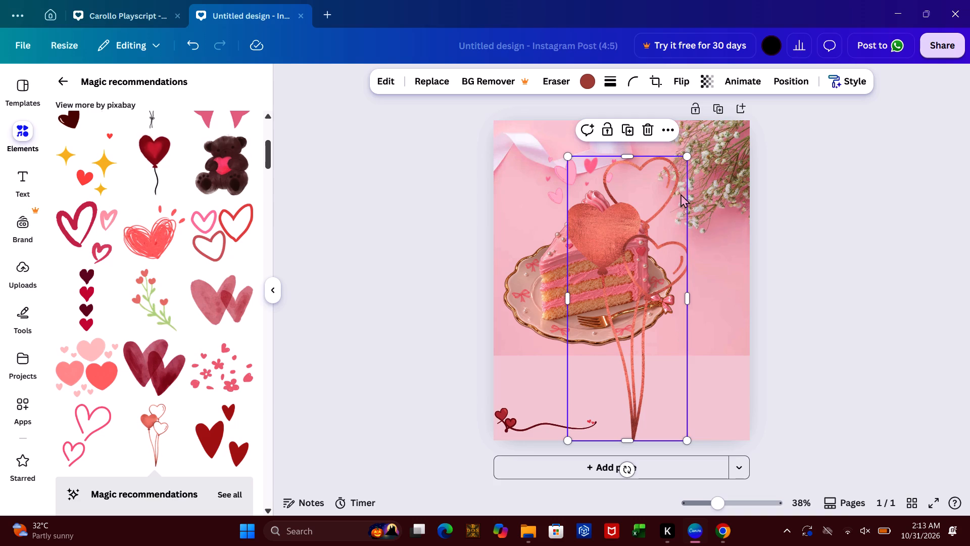
Shrink the heart balloons graphic to under half its size and place it in the page's lower-right corner, beside the plate.
drag(688, 159, 663, 215)
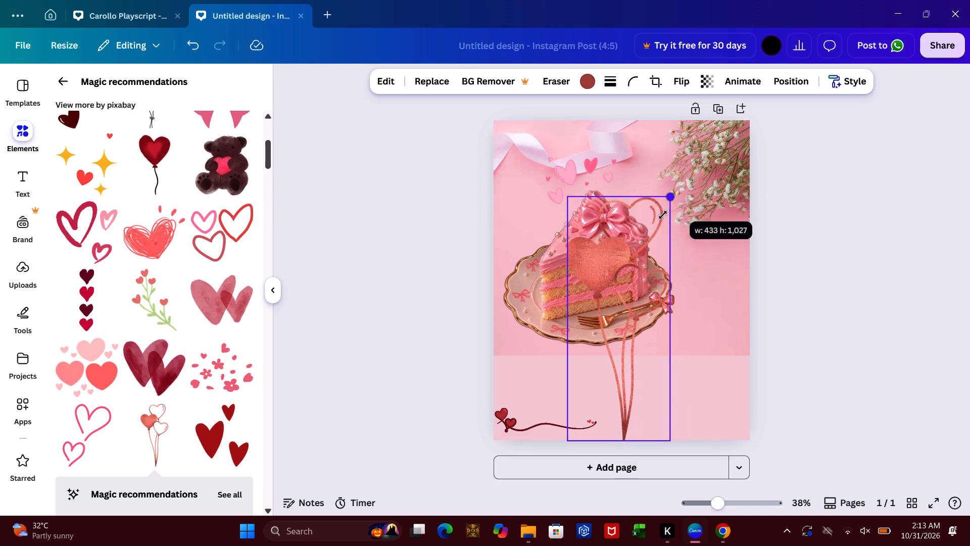
drag(663, 215, 598, 310)
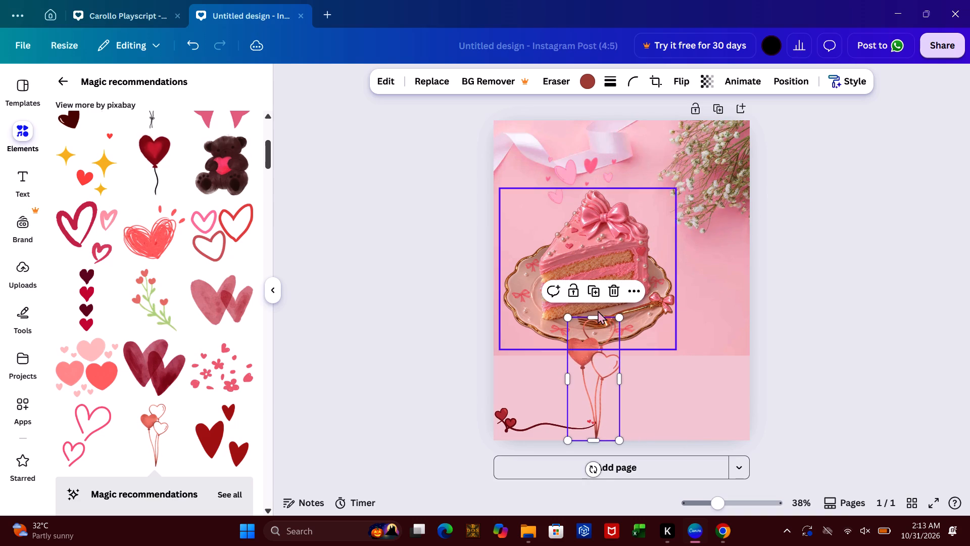
drag(592, 359, 715, 346)
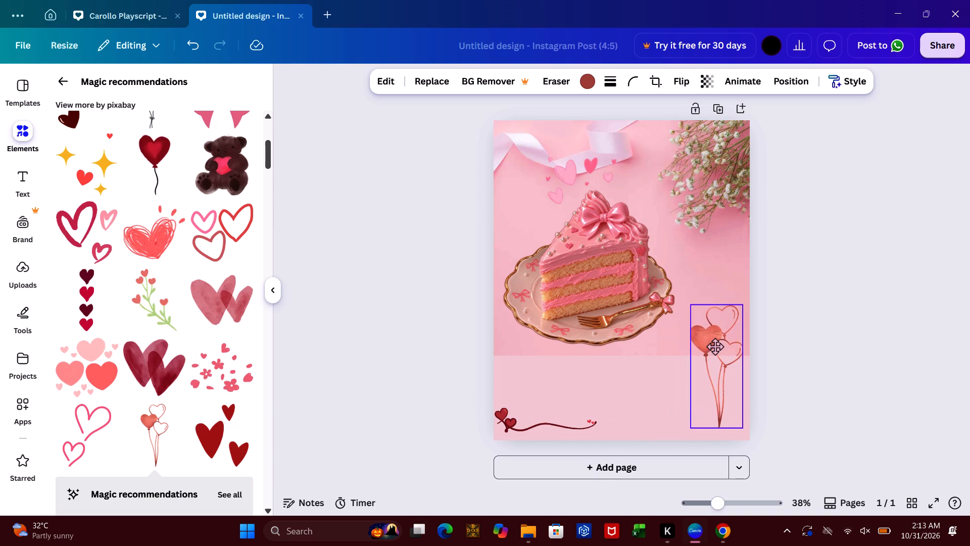
Nudge the heart balloons graphic slightly down in the page's lower-right corner and deselect it.
drag(715, 346, 716, 347)
click(789, 285)
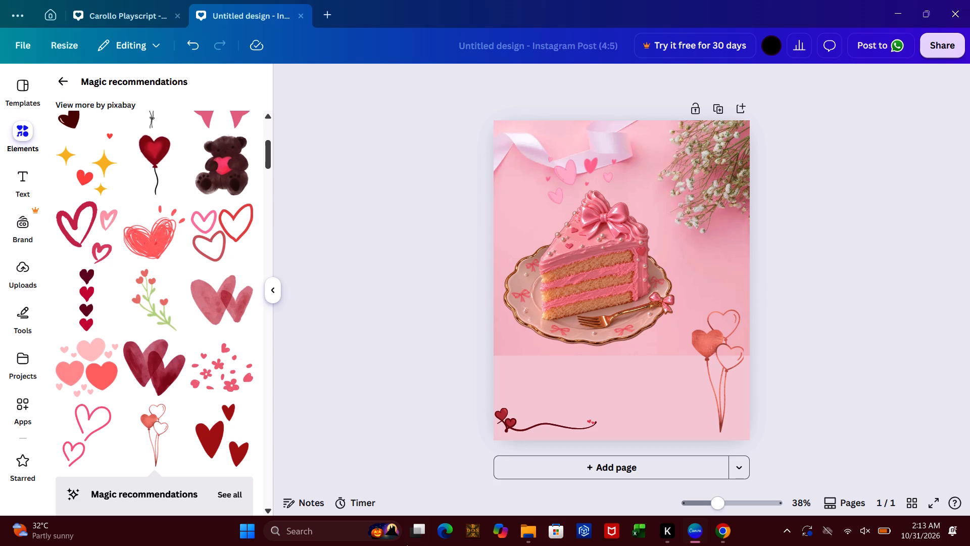
Browse further through the Magic recommendations for another heart graphic to decorate the page.
click(312, 314)
click(267, 368)
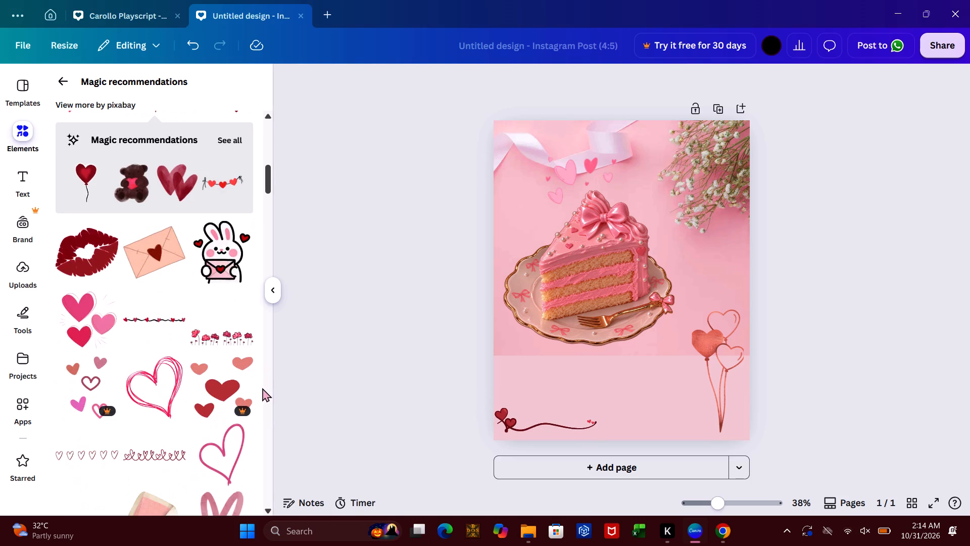
click(263, 387)
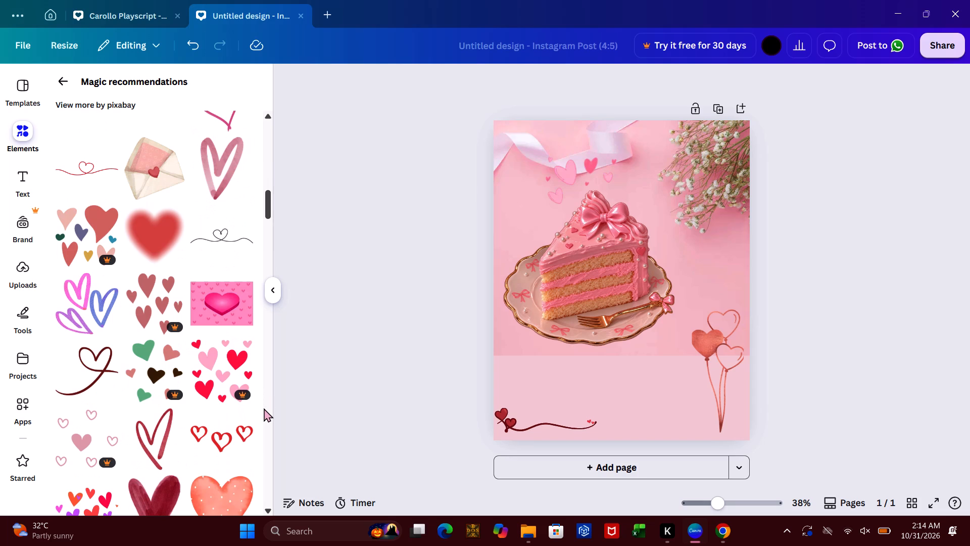
Look through the rest of the recommended heart graphics, down to the end of the collection, for further decorations.
click(264, 408)
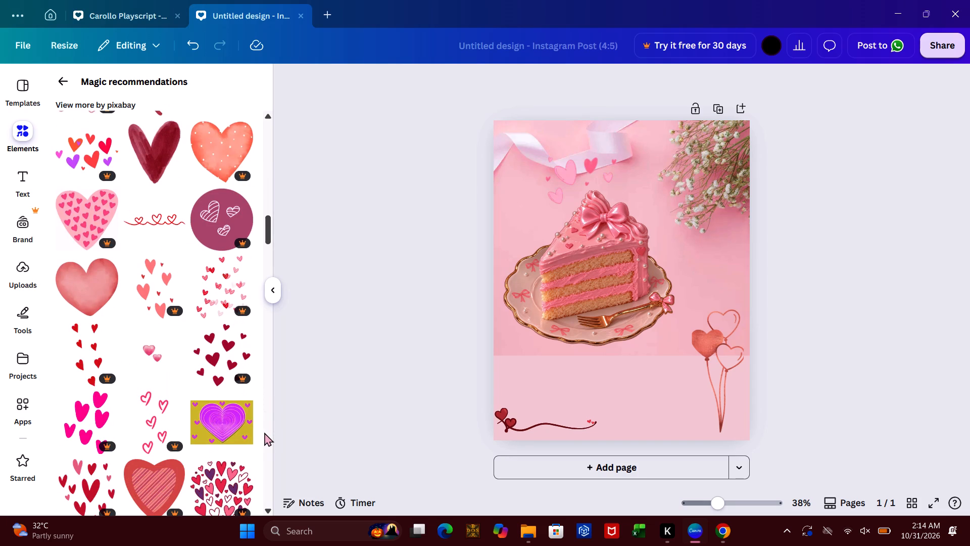
click(264, 432)
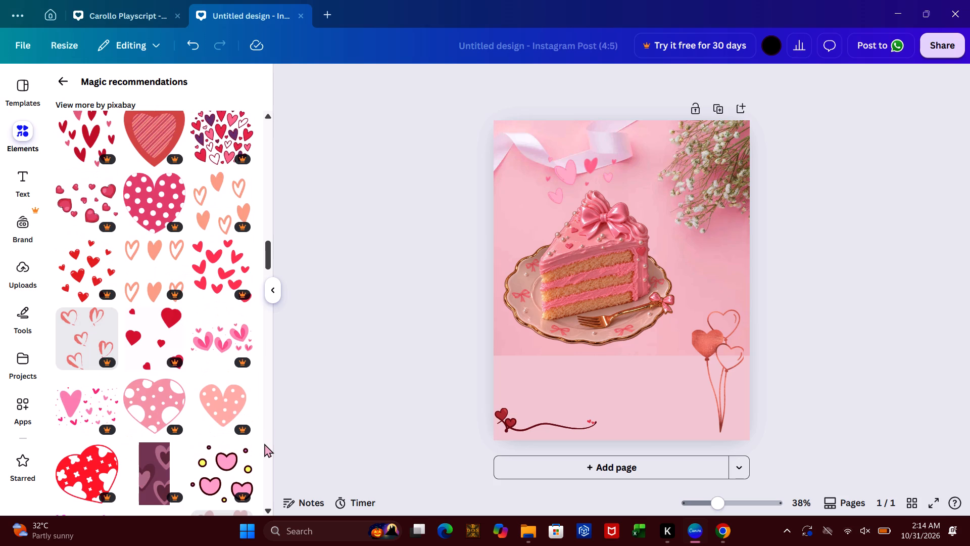
click(264, 443)
click(264, 443)
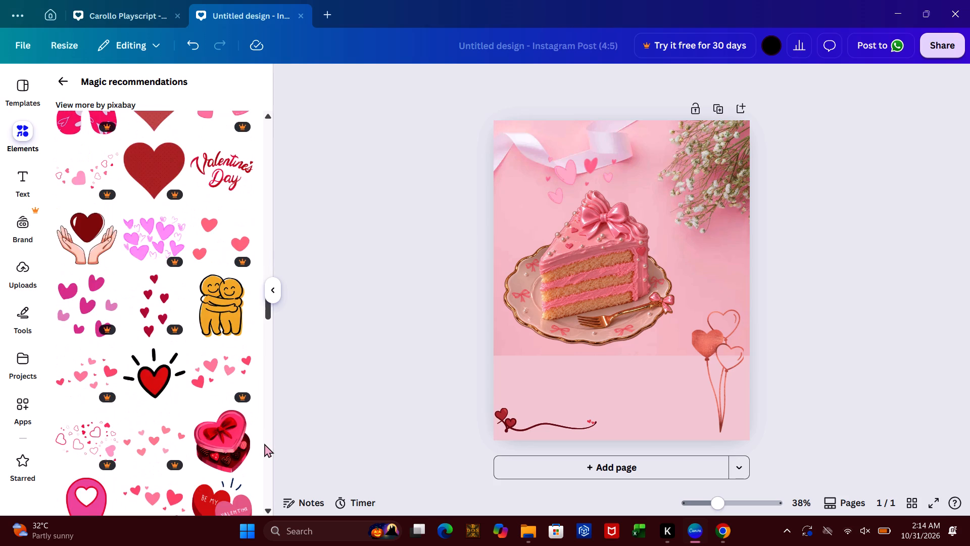
click(264, 443)
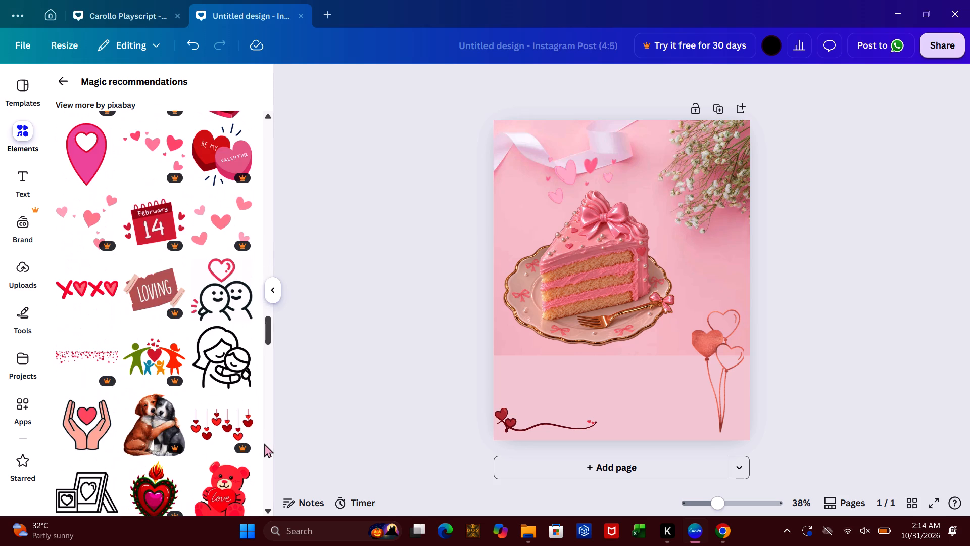
click(263, 457)
click(263, 457)
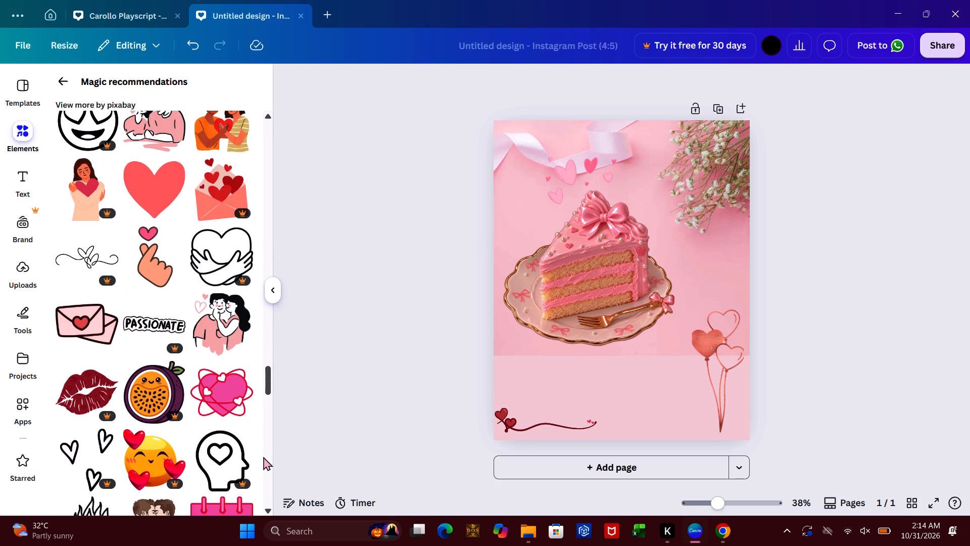
click(263, 457)
click(263, 457)
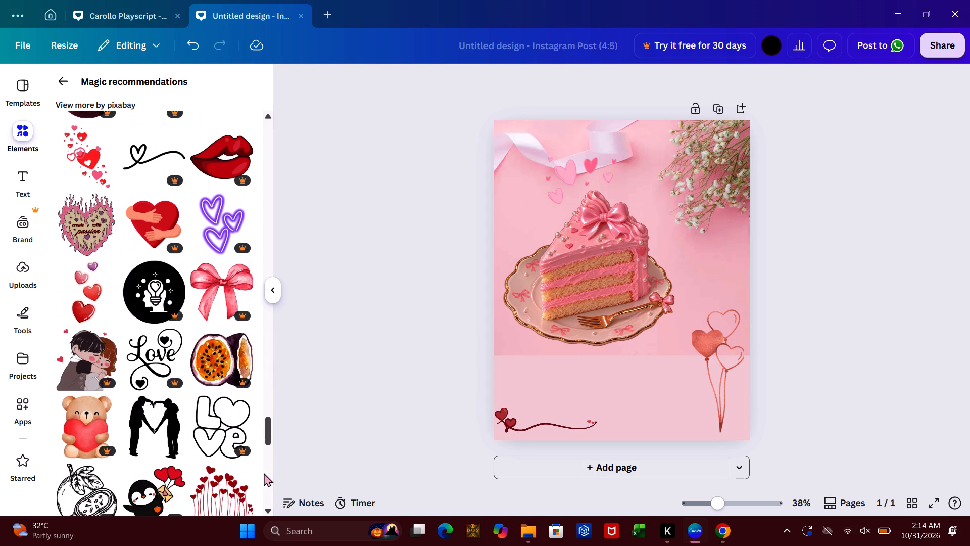
click(264, 473)
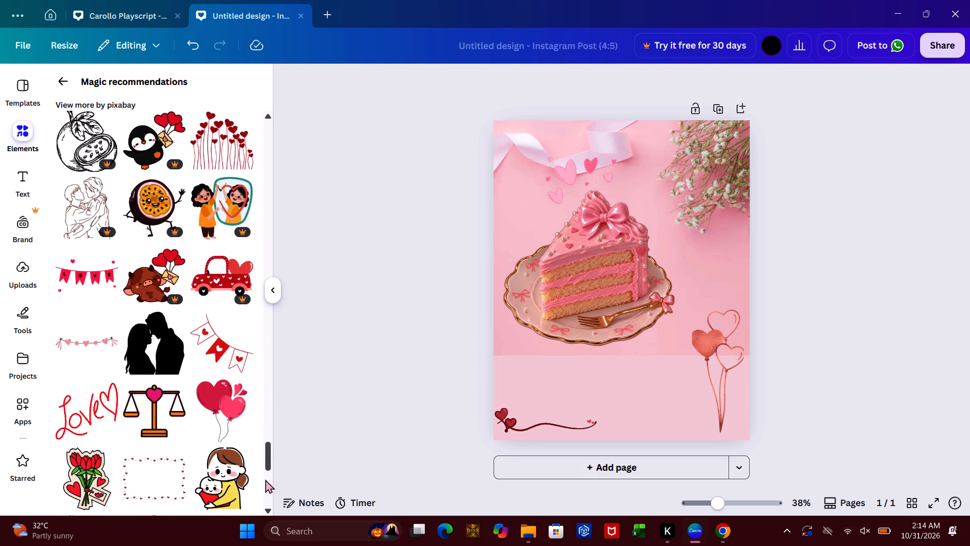
click(265, 479)
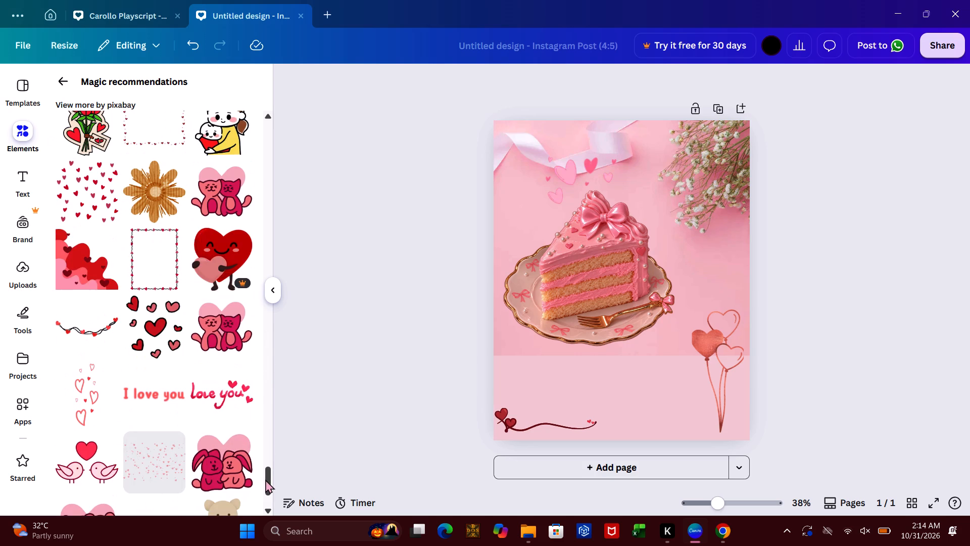
click(265, 494)
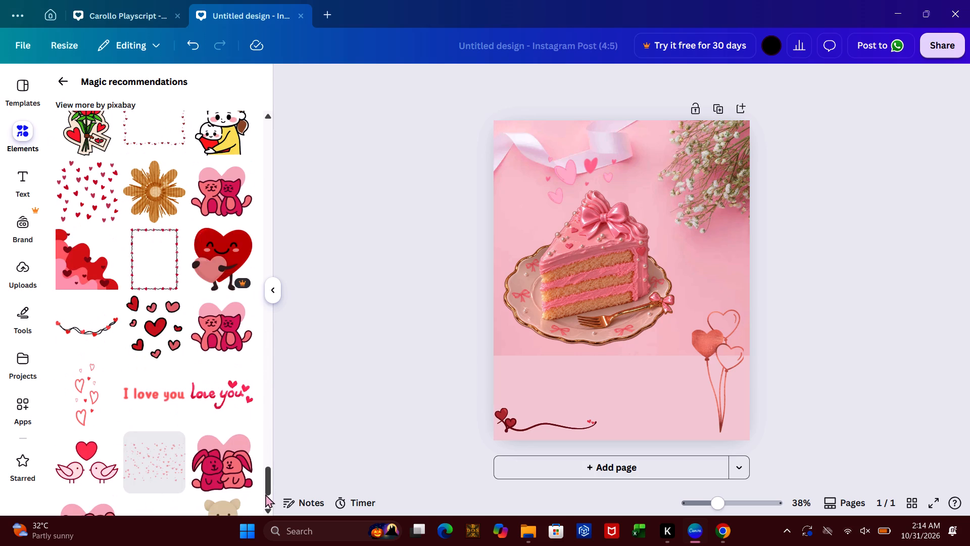
double_click(265, 500)
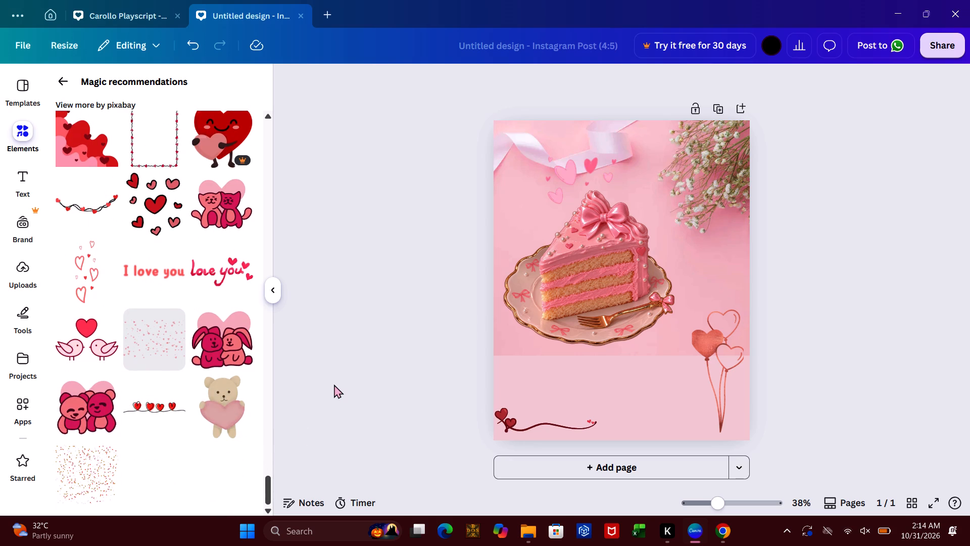
Bring up the text options and start a search of the fonts and combinations for the cake post.
click(334, 384)
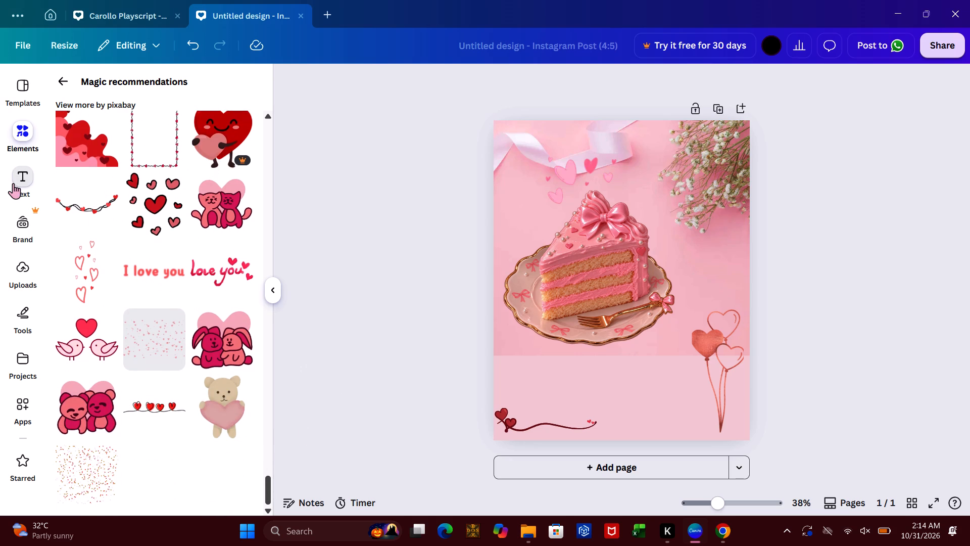
click(13, 183)
click(171, 89)
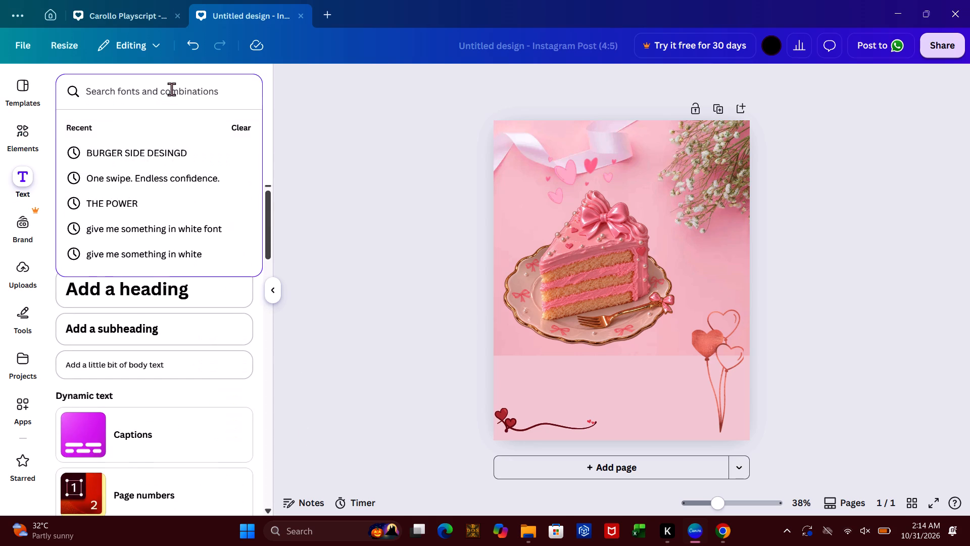
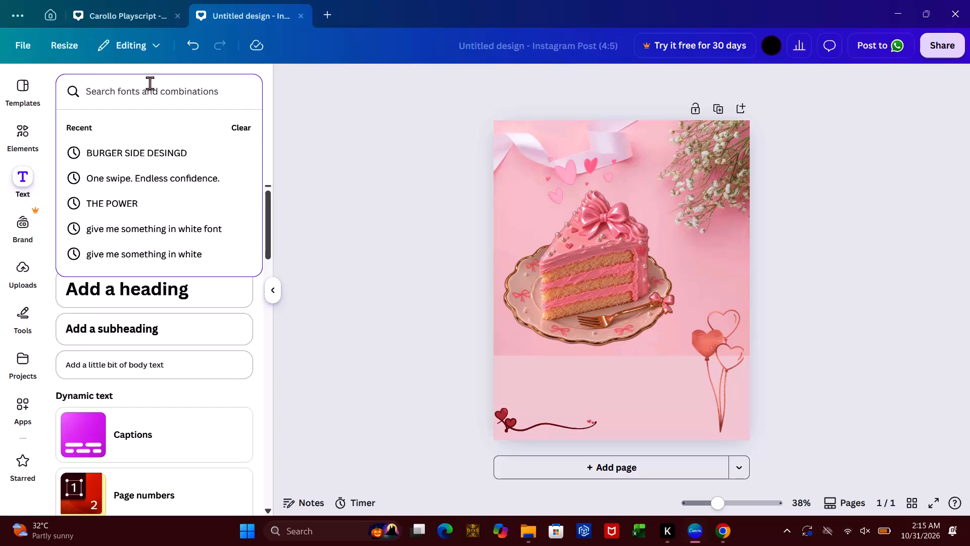
Add a text box over the cake slice and replace its placeholder text with "PREETY IN PINK".
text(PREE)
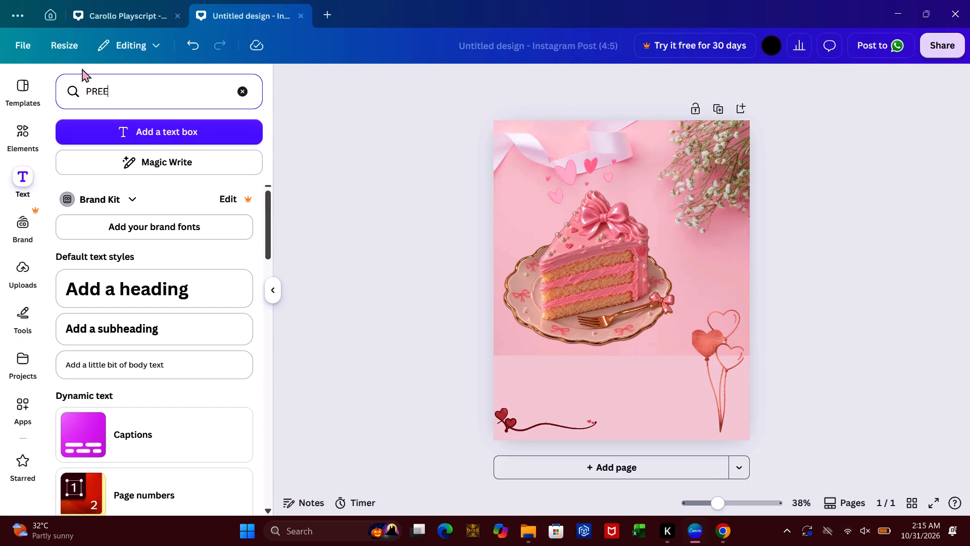
click(150, 127)
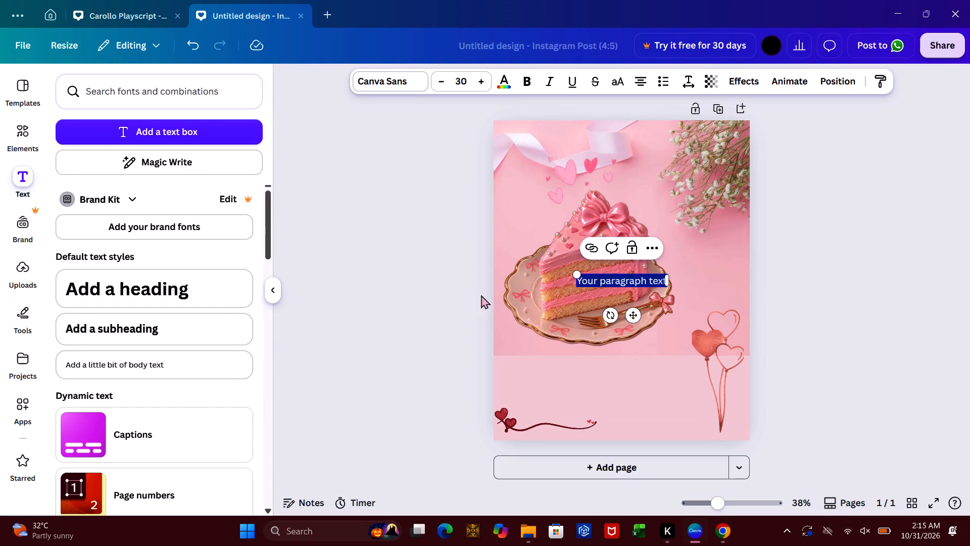
key(BackSpace)
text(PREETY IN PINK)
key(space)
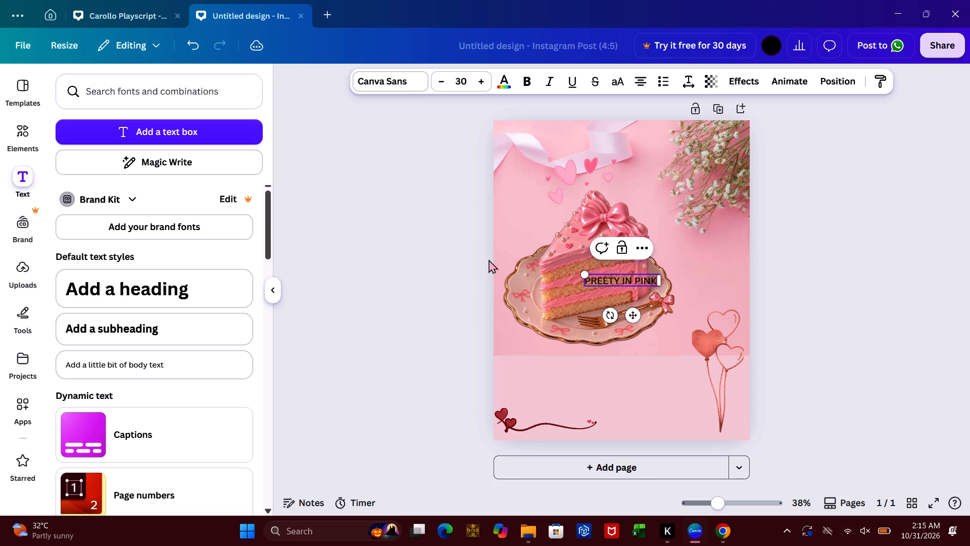
Complete the text box with a period after "PREETY IN PINK" and a second line reading "UNFORGETTABLE IN EVERY BITE.".
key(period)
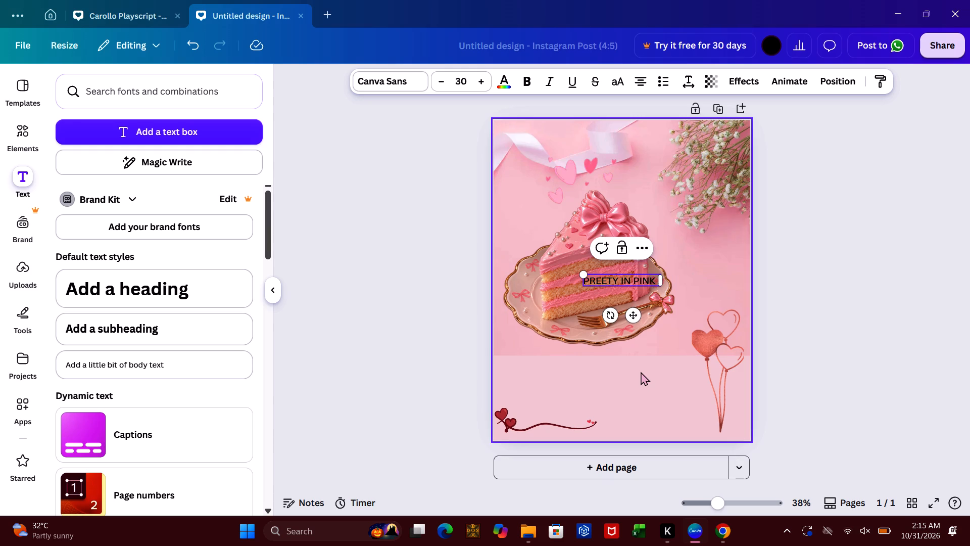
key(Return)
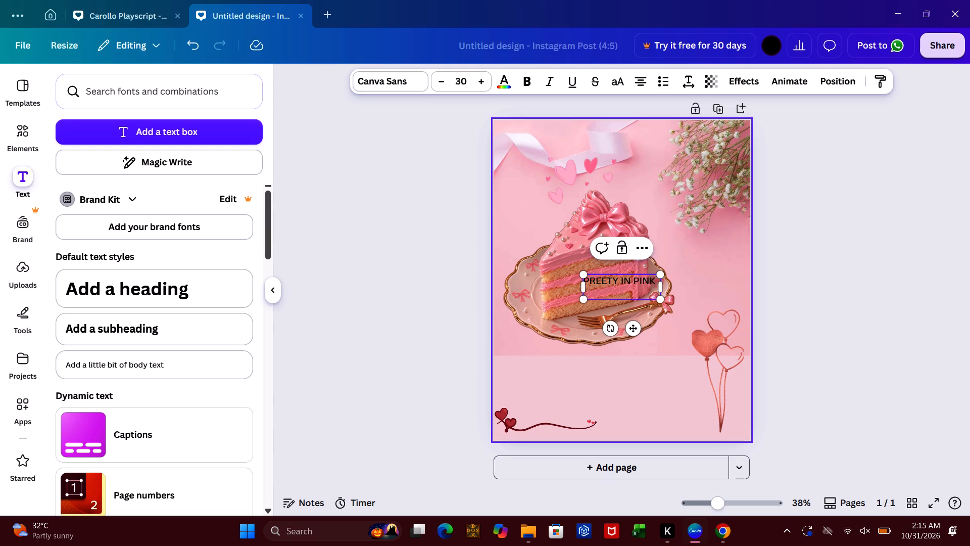
text(UNFO)
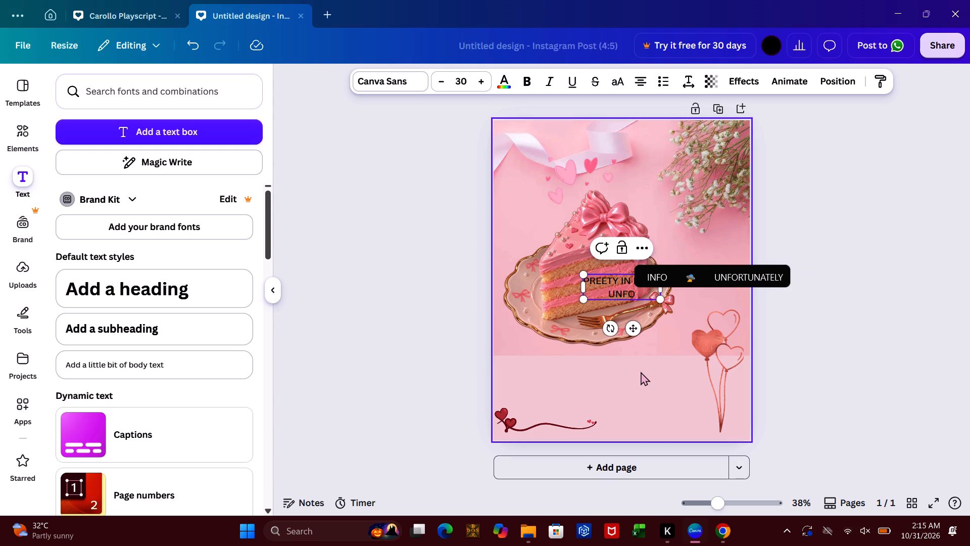
key(g)
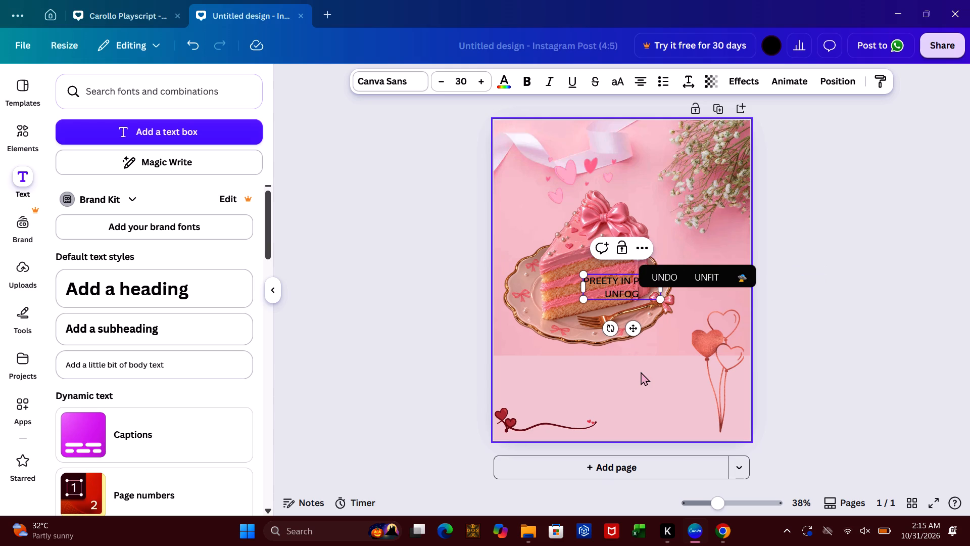
key(BackSpace)
text(RG)
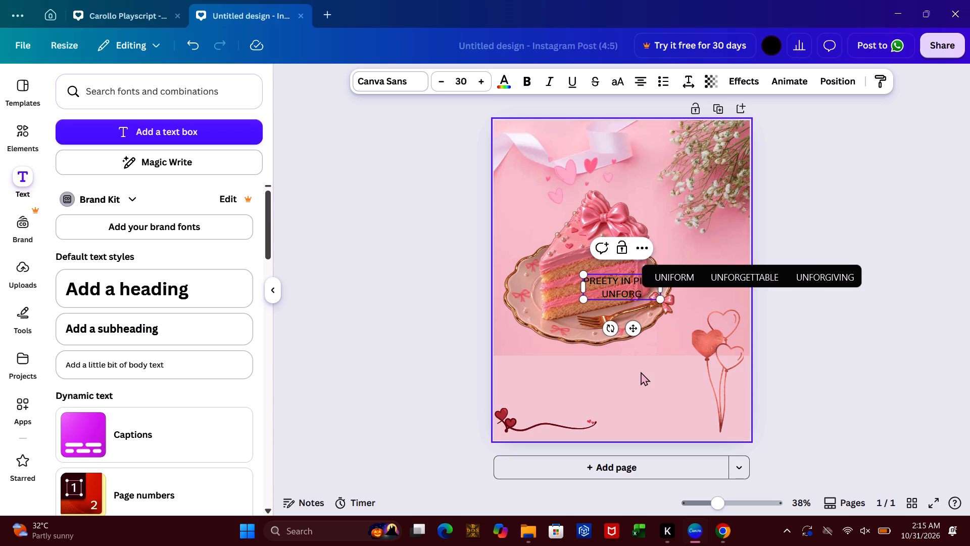
text(ETTABLE)
key(space)
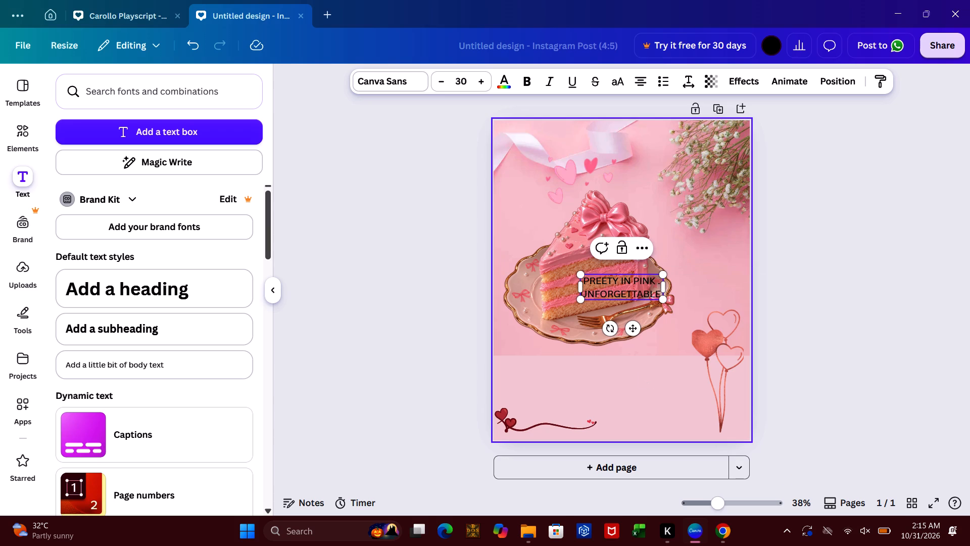
key(BackSpace)
key(BackSpace)
key(e)
key(space)
text(IN)
key(space)
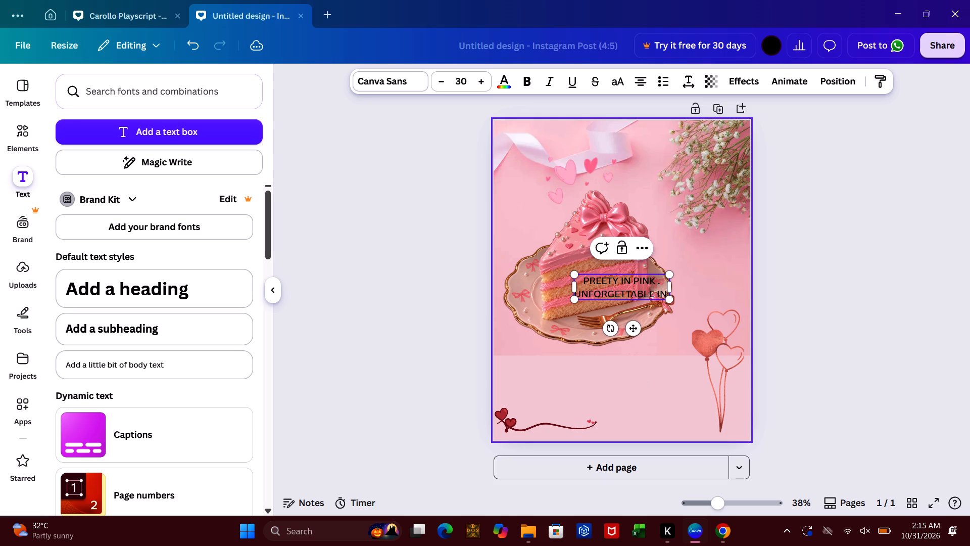
text(EVERY BITE)
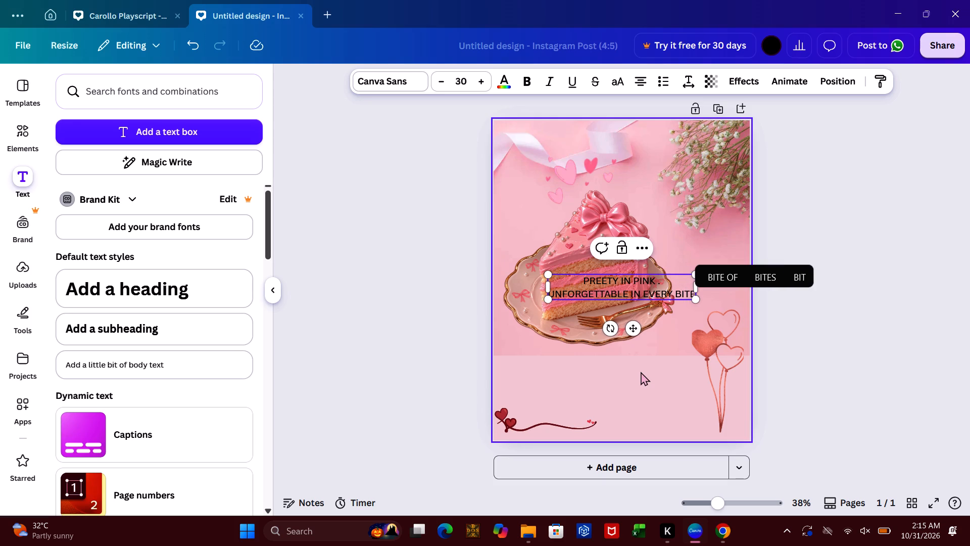
key(period)
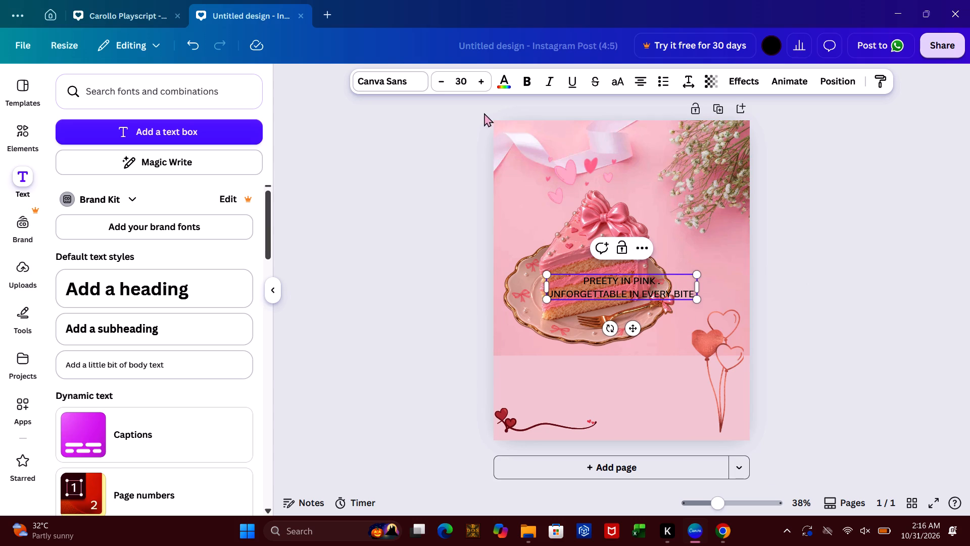
Try Glacial Indifference on the "UNFORGETTABLE IN EVERY BITE." line, and set it to the handwriting font Playwrite US Trad.
click(403, 79)
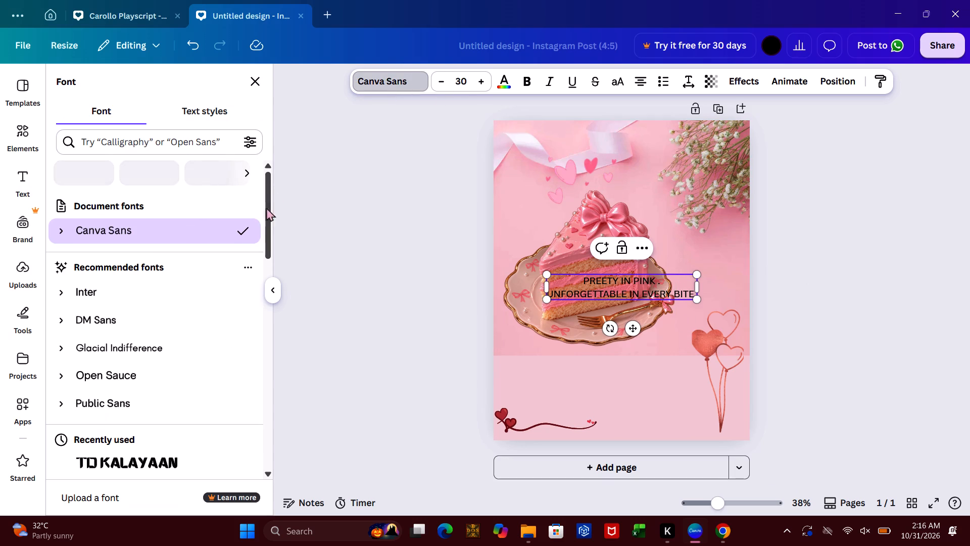
double_click(195, 349)
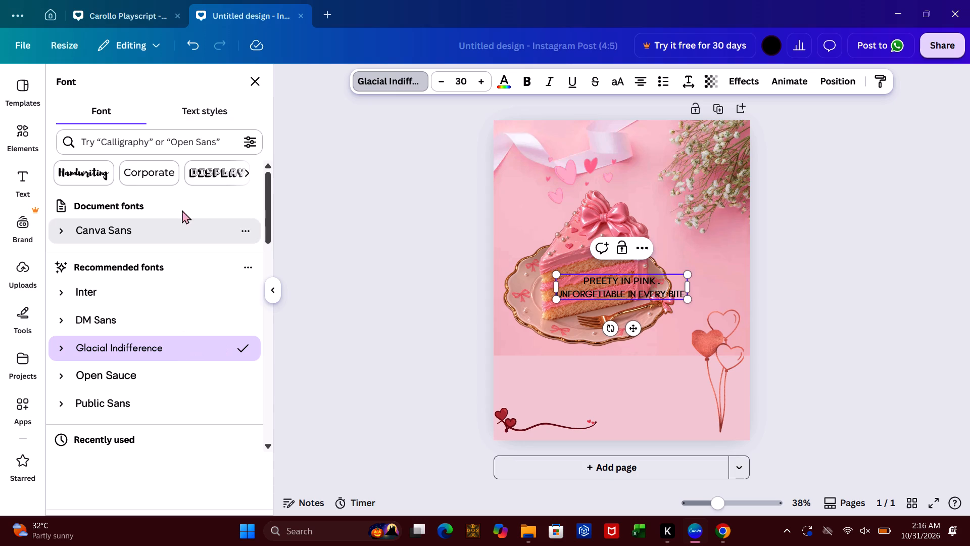
click(98, 173)
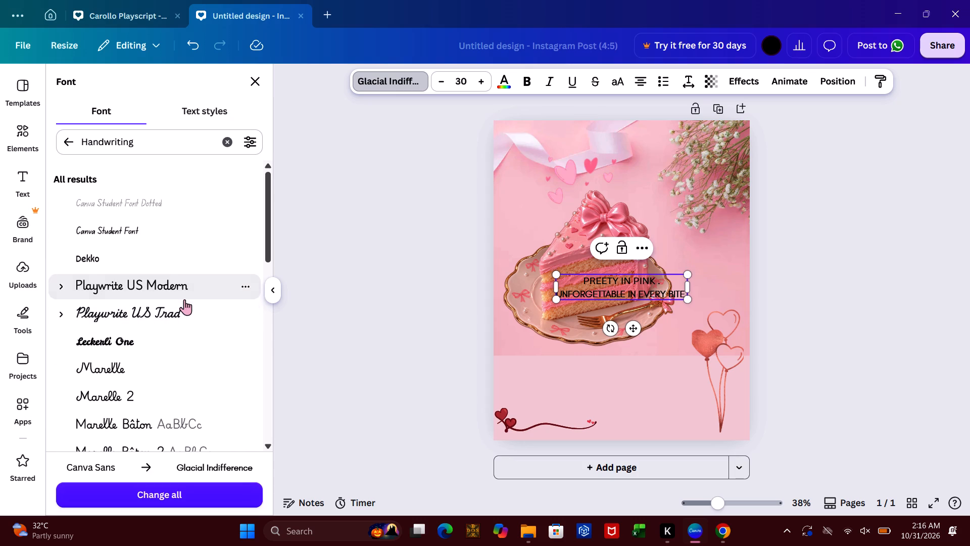
click(188, 316)
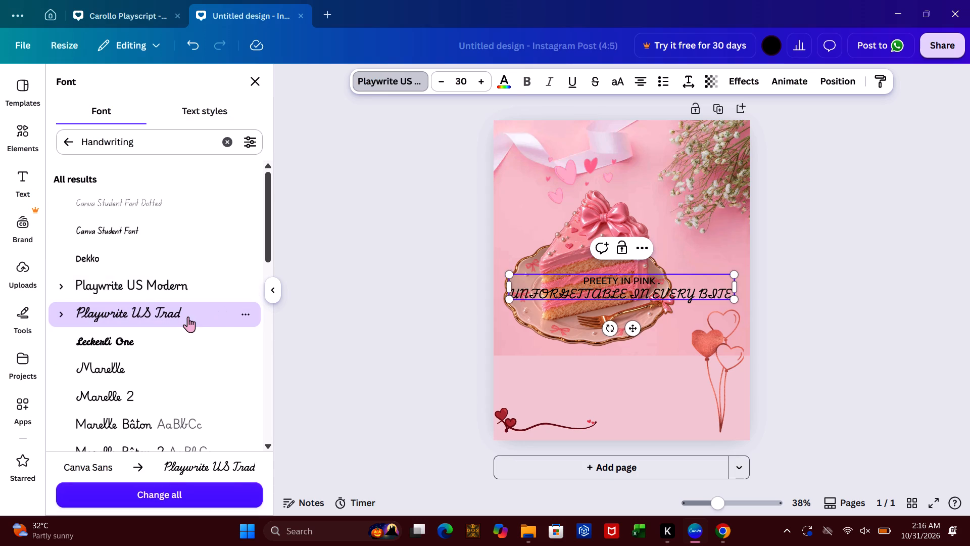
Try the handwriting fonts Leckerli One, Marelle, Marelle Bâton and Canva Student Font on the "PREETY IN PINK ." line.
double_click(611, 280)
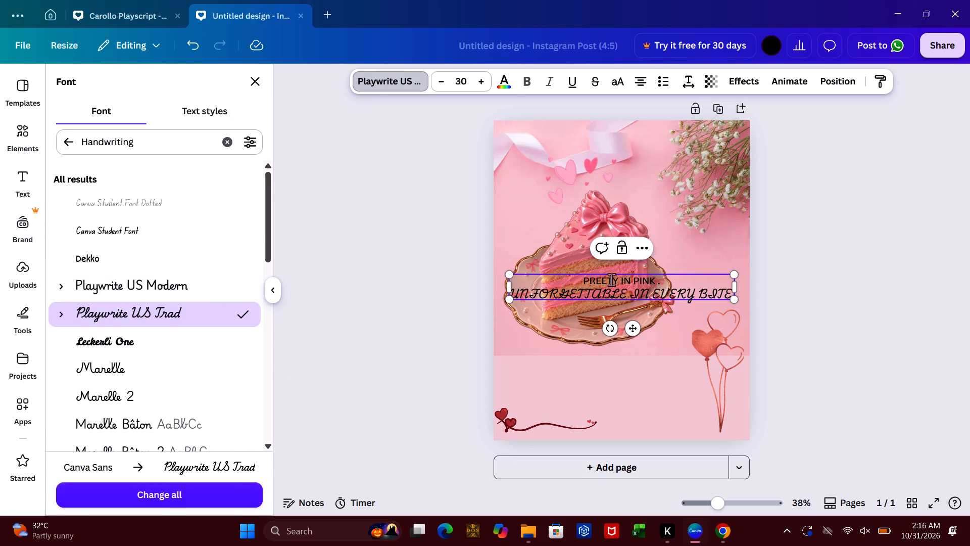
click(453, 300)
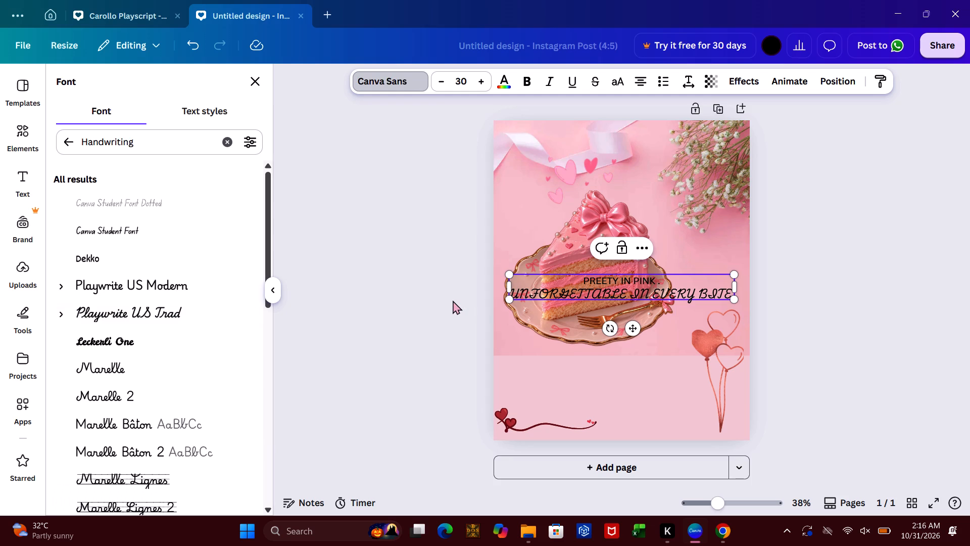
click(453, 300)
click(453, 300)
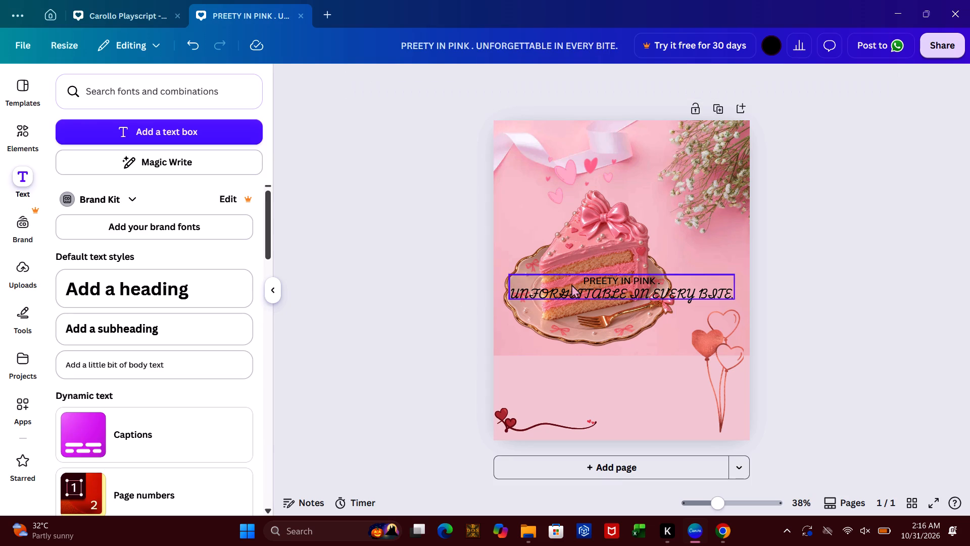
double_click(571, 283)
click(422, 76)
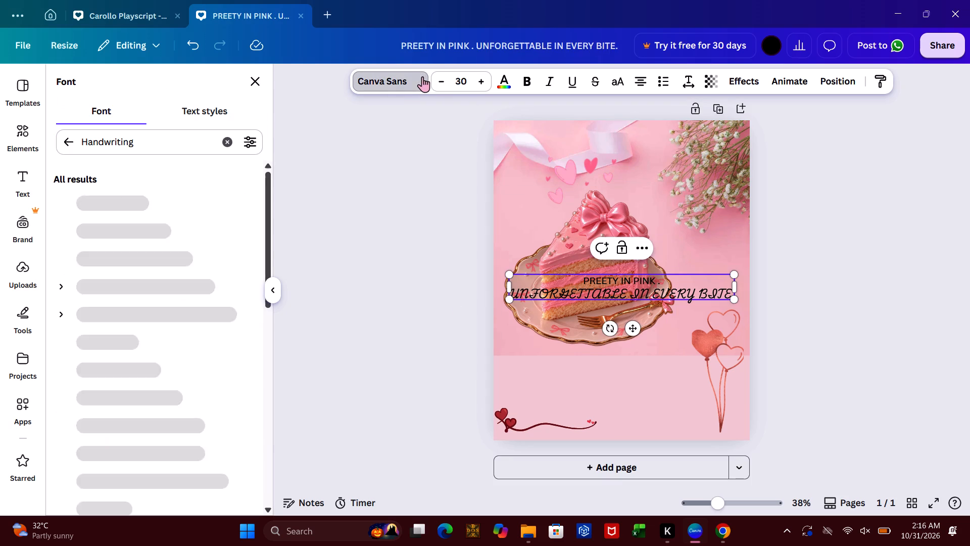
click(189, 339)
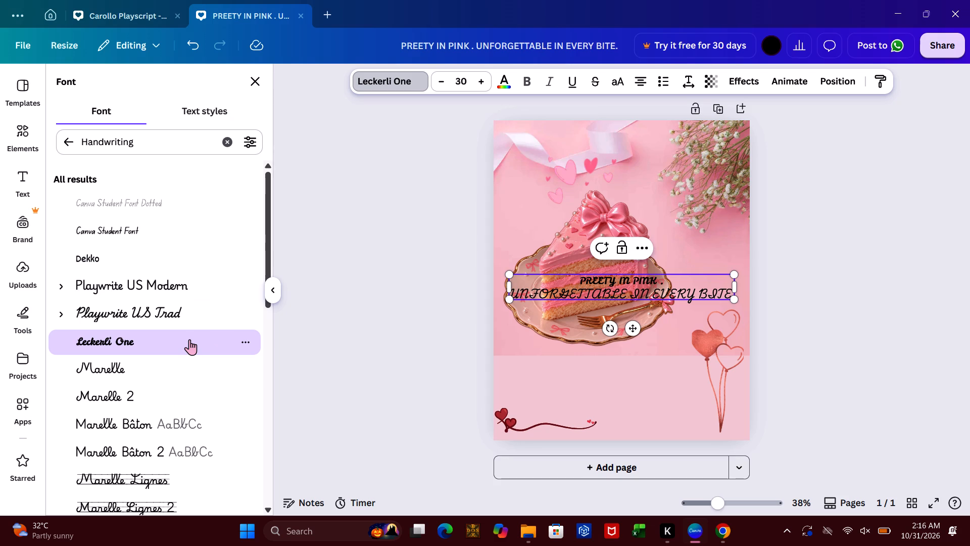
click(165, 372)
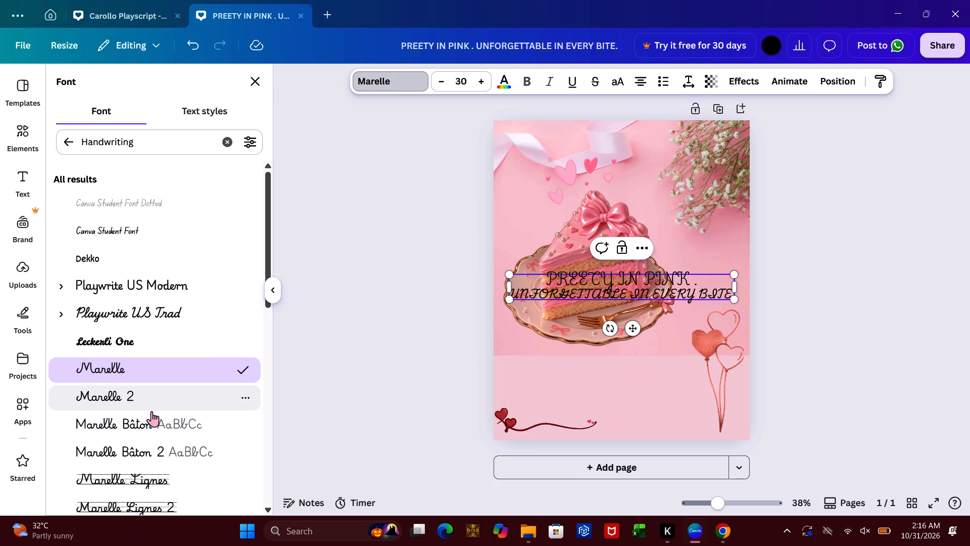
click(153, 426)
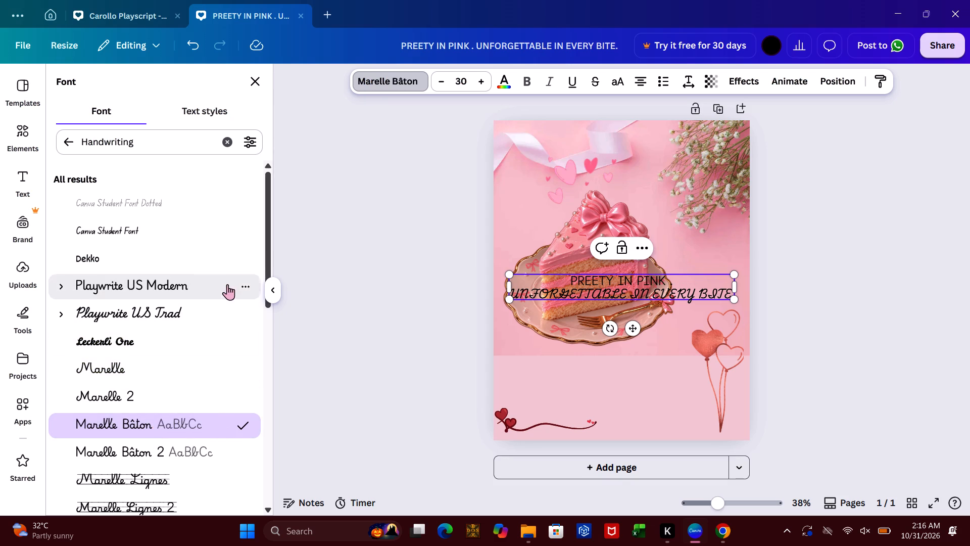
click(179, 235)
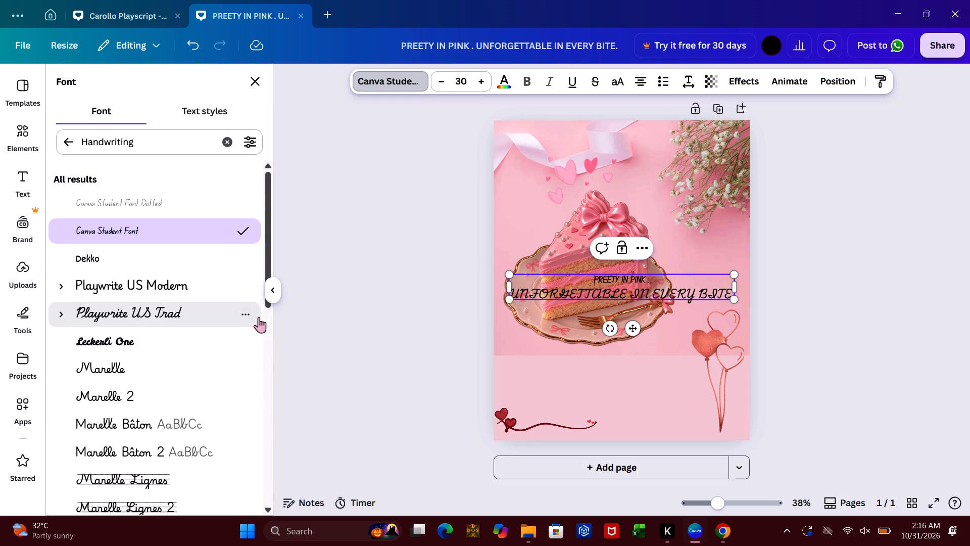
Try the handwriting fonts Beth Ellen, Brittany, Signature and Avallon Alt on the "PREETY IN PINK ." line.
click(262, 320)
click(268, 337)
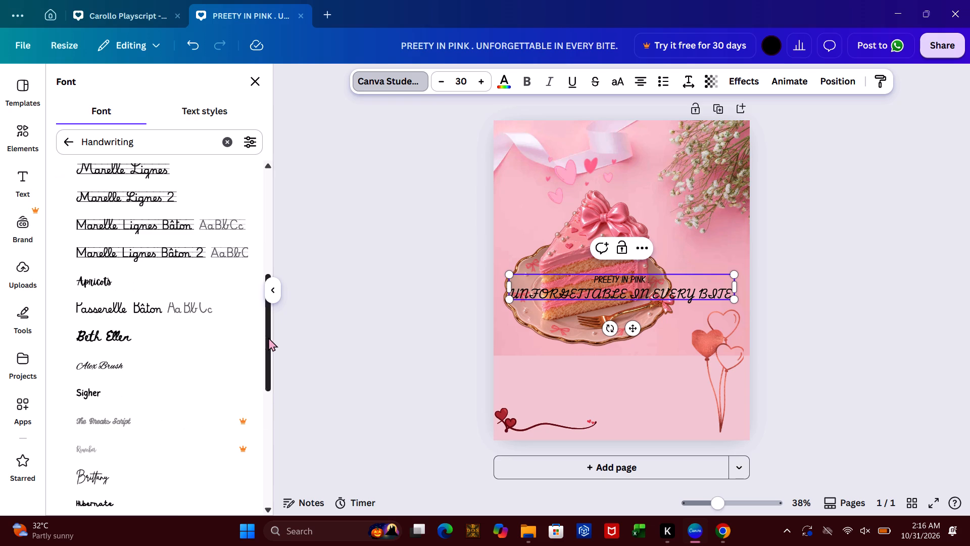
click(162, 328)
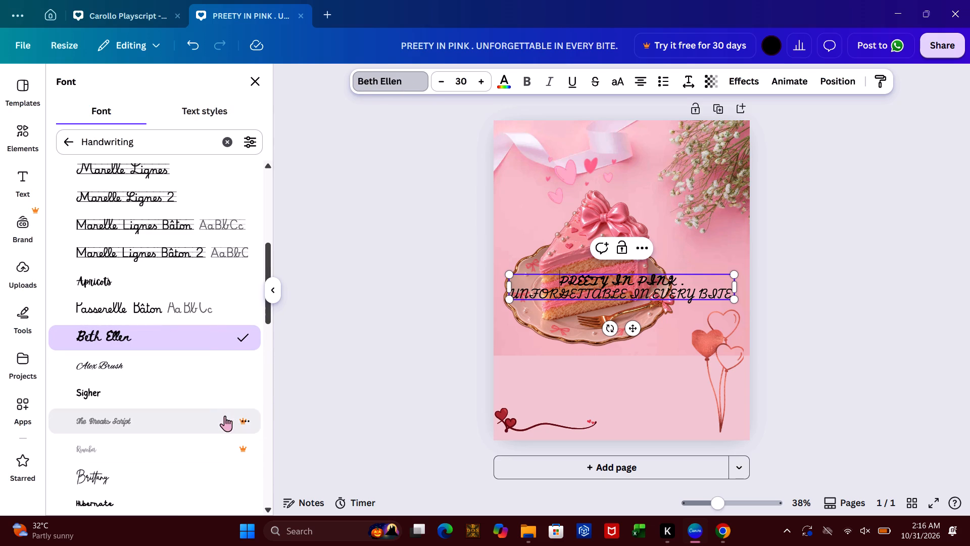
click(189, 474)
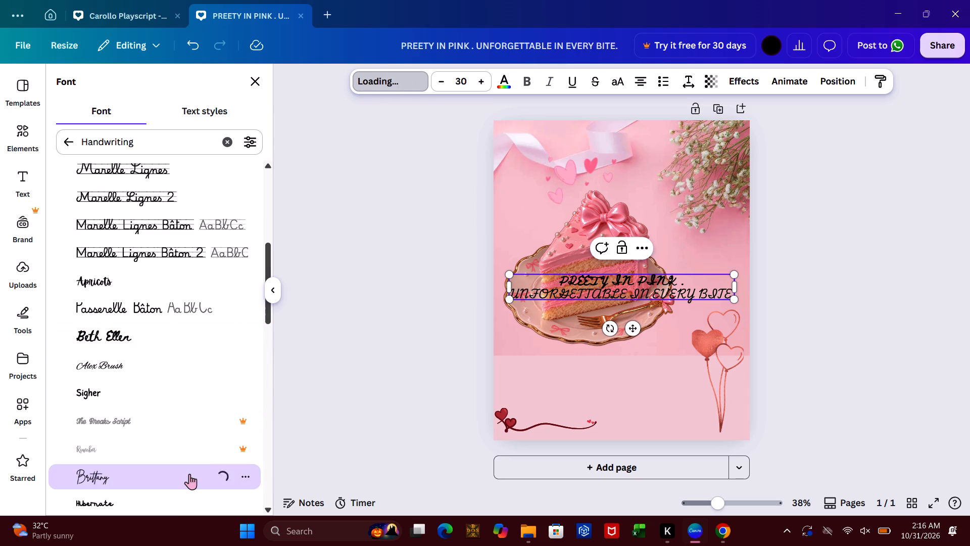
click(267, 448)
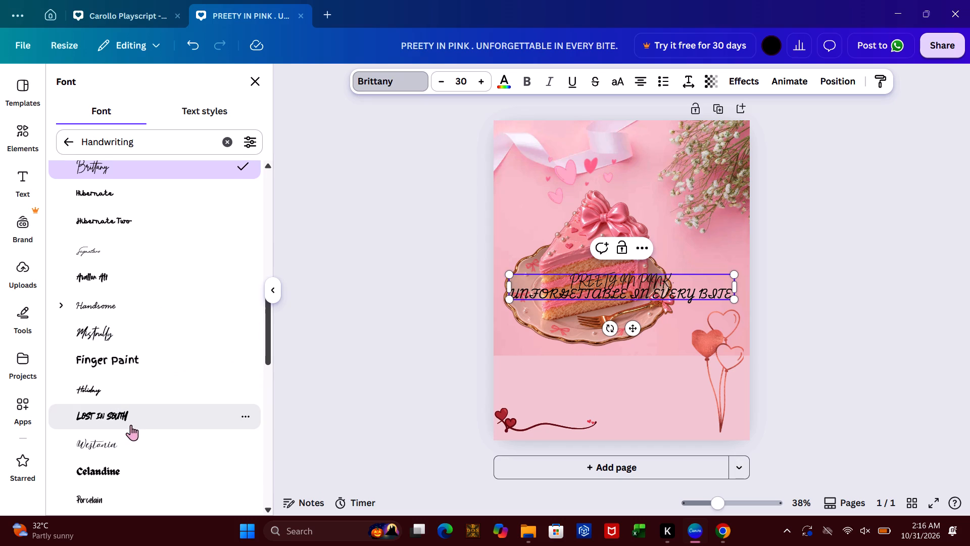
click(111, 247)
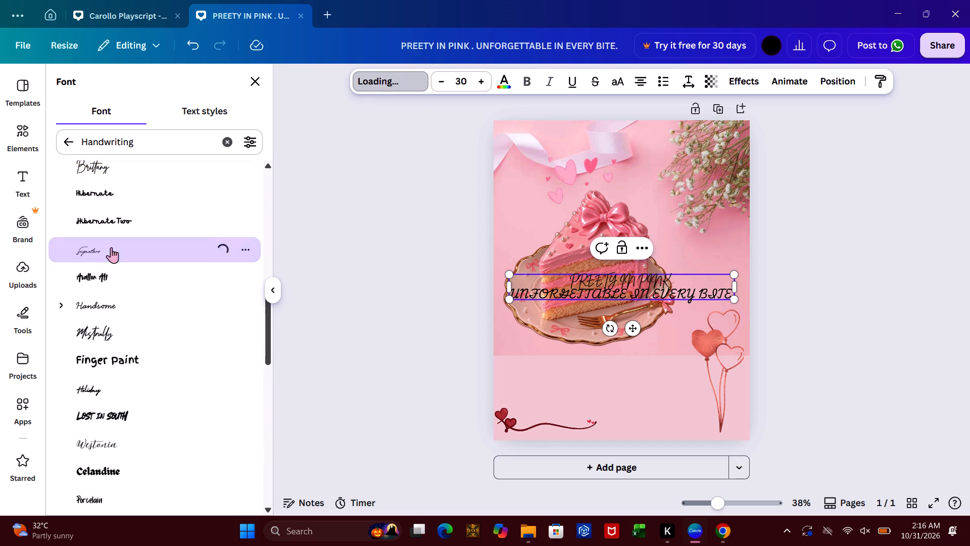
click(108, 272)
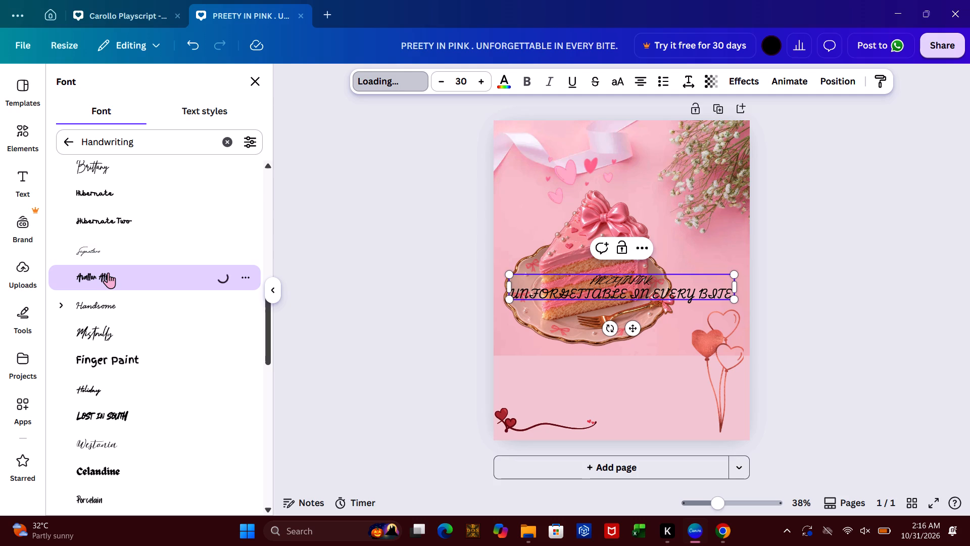
Try Amsterdam Three and Bright Sunshine on the "PREETY IN PINK ." line, and set its font to Palm Club.
click(268, 453)
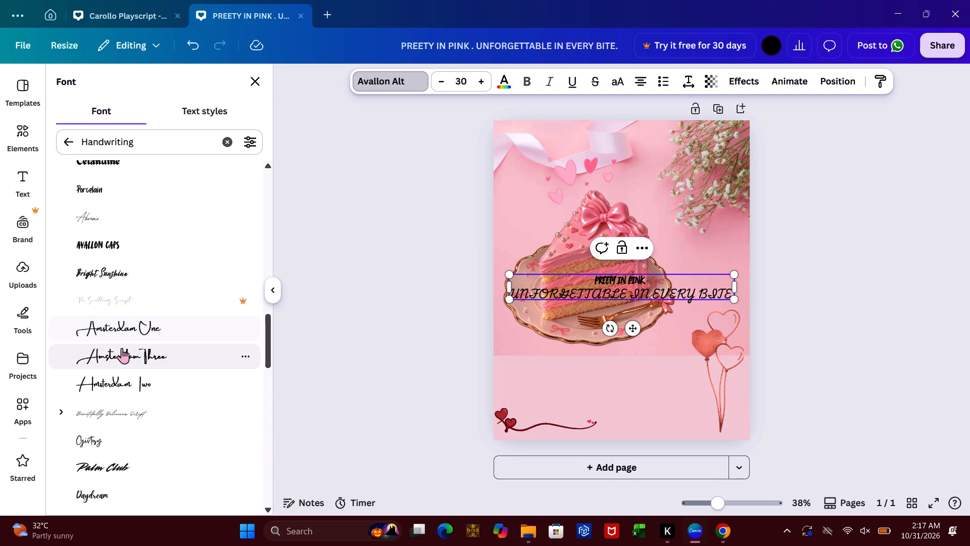
click(122, 348)
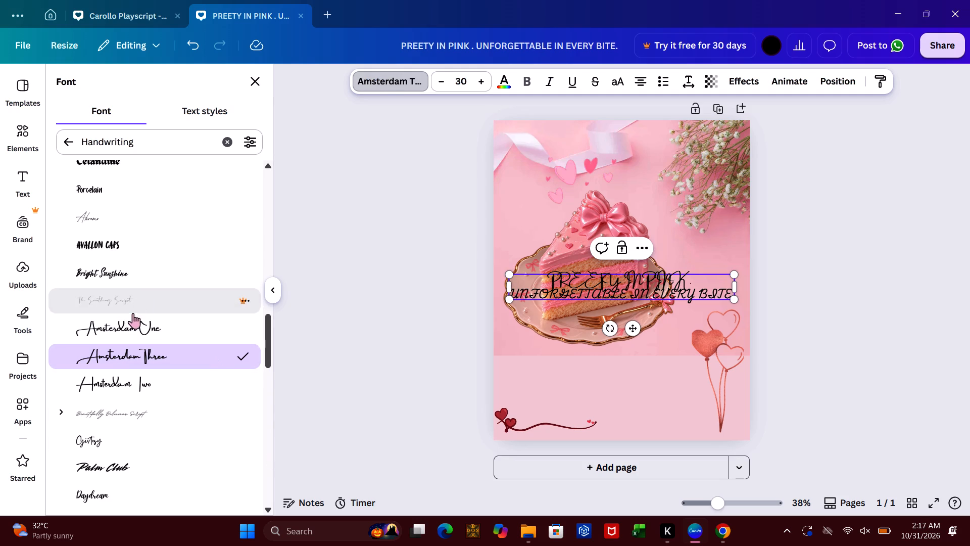
click(133, 276)
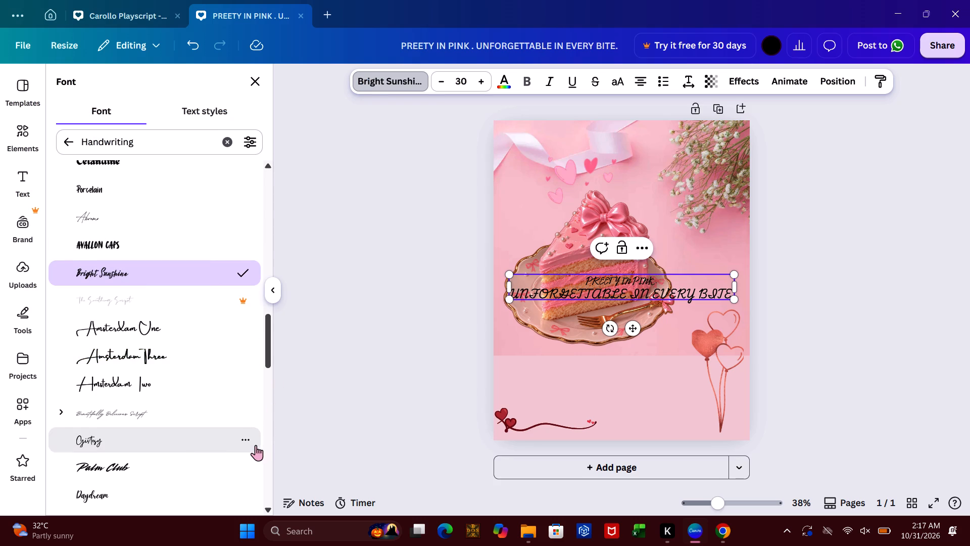
click(187, 460)
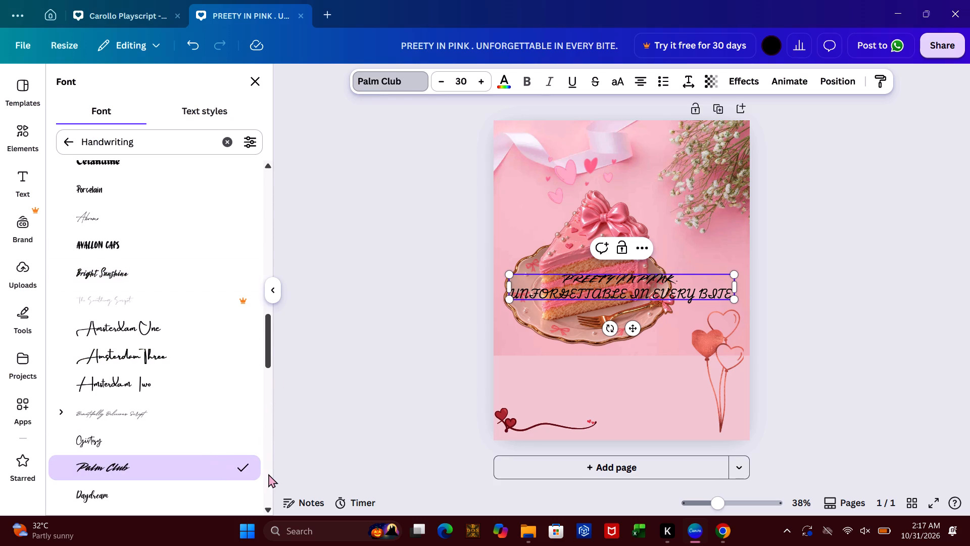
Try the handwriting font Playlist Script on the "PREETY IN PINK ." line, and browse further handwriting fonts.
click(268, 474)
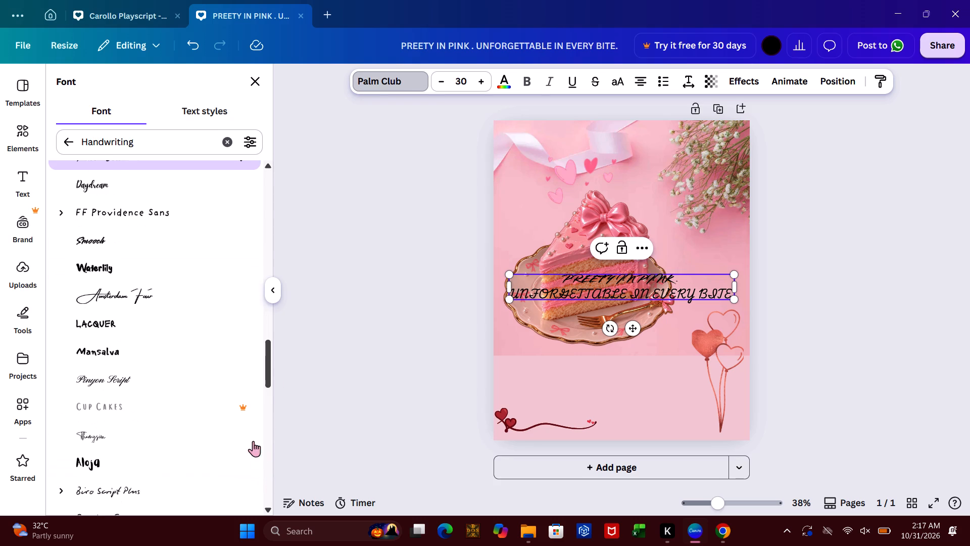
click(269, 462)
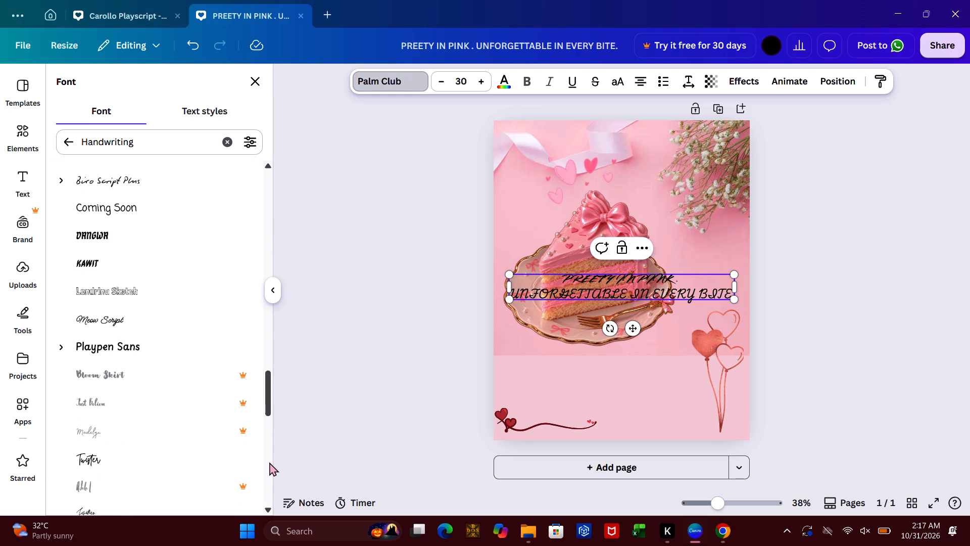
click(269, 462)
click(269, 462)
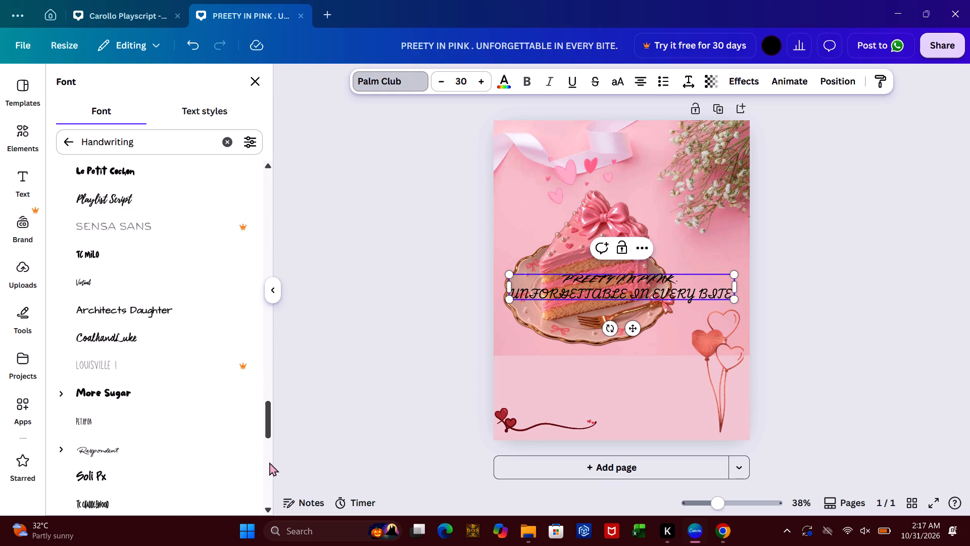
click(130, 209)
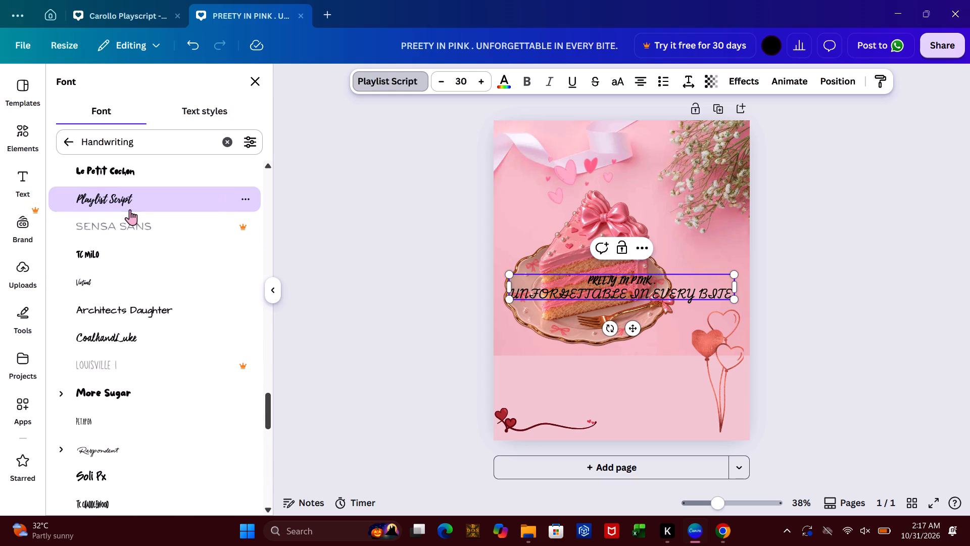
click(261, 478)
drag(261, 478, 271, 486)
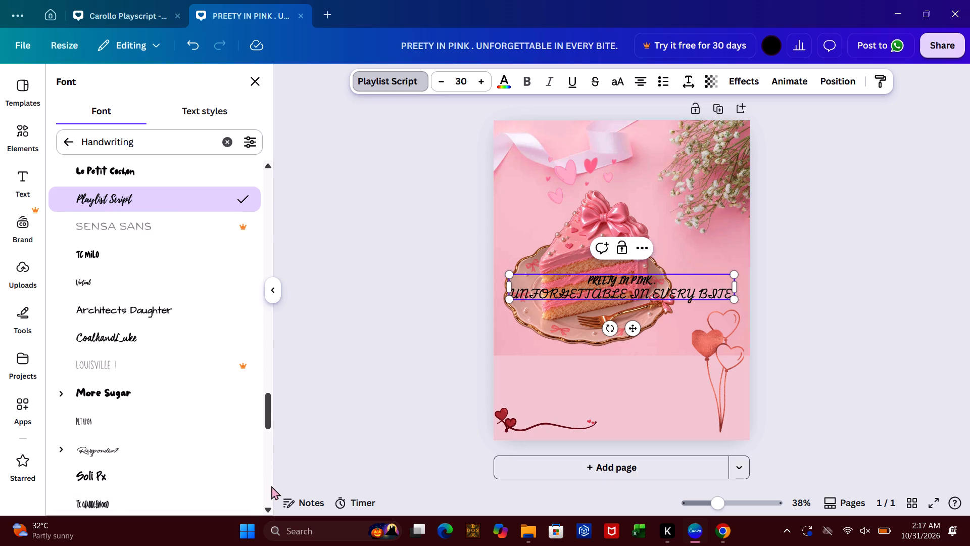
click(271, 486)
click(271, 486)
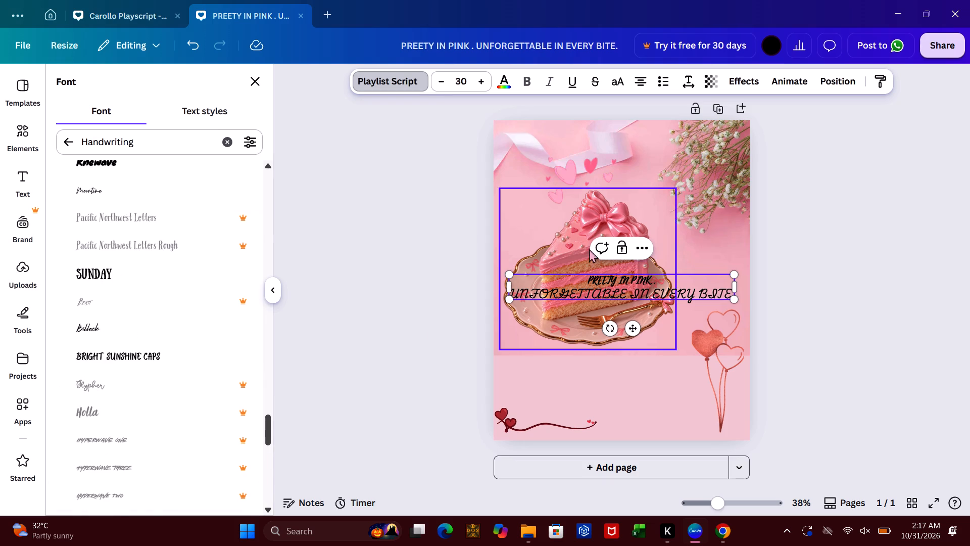
Delete the "PREETY IN PINK ." line from the slogan text box.
click(624, 283)
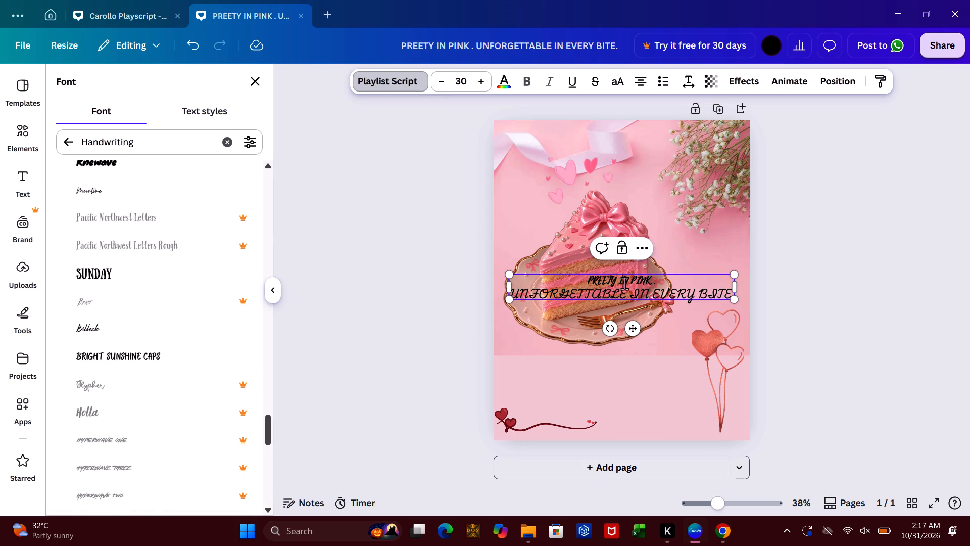
double_click(657, 283)
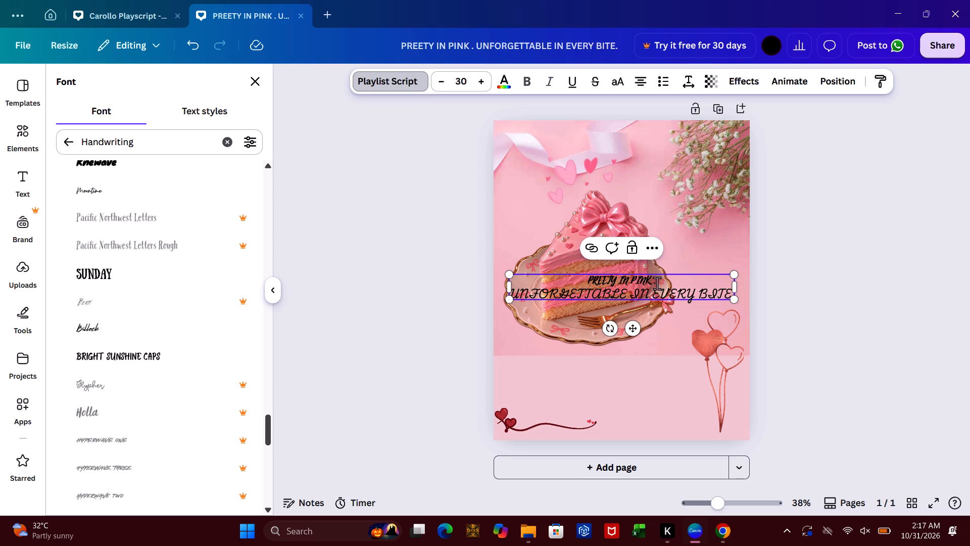
key(BackSpace)
key(BackSpace)
key(BackSpace)
key(BackSpace)
key(BackSpace)
key(BackSpace)
key(BackSpace)
key(BackSpace)
key(BackSpace)
key(BackSpace)
key(BackSpace)
key(BackSpace)
key(BackSpace)
key(BackSpace)
key(BackSpace)
key(BackSpace)
key(BackSpace)
key(BackSpace)
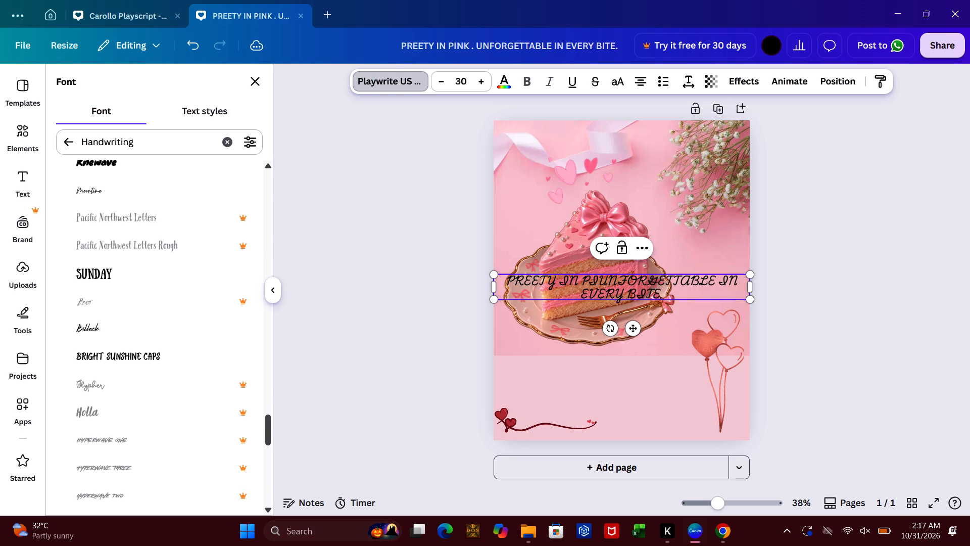
key(BackSpace)
key(BackSpace)
key(BackSpace)
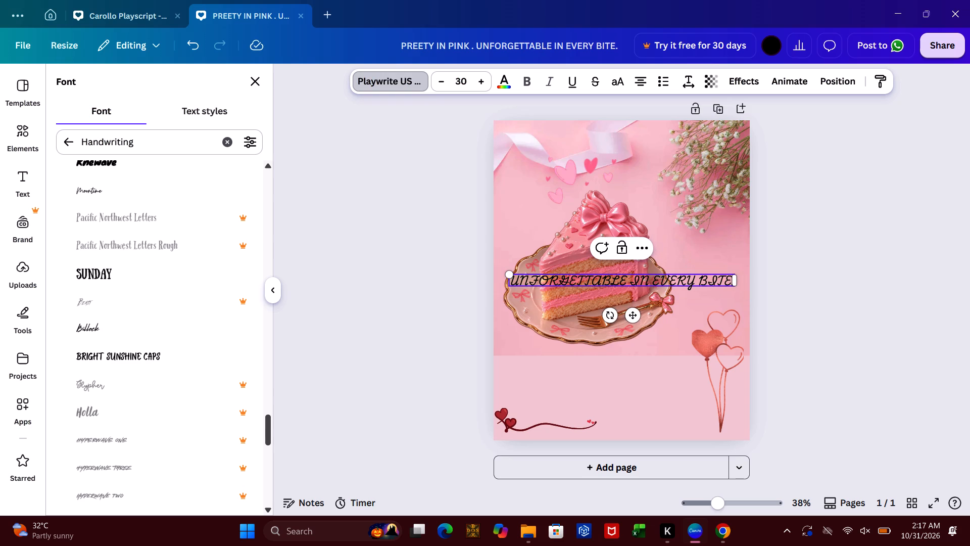
Delete the "UNFORGETTABLE IN EVERY BITE." text, leaving the slogan text box empty for retyping.
click(733, 284)
key(BackSpace)
key(BackSpace)
key(BackSpace)
key(BackSpace)
key(BackSpace)
key(BackSpace)
key(BackSpace)
key(BackSpace)
key(BackSpace)
key(BackSpace)
key(BackSpace)
key(BackSpace)
key(BackSpace)
key(BackSpace)
key(BackSpace)
key(BackSpace)
key(BackSpace)
key(BackSpace)
key(BackSpace)
key(BackSpace)
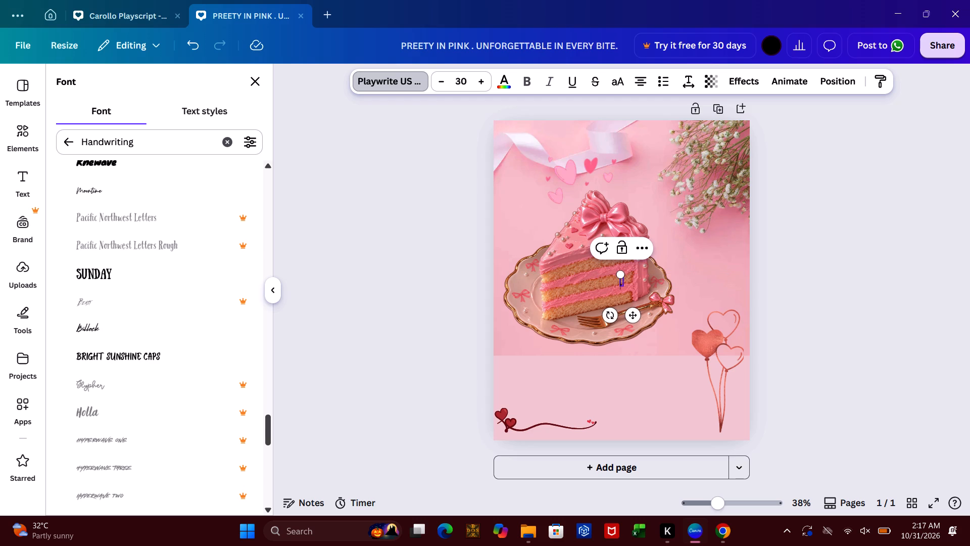
Enter "Pretty in pink." in sentence case as the first line of the slogan text box.
key(p)
text(re)
text(tty)
key(space)
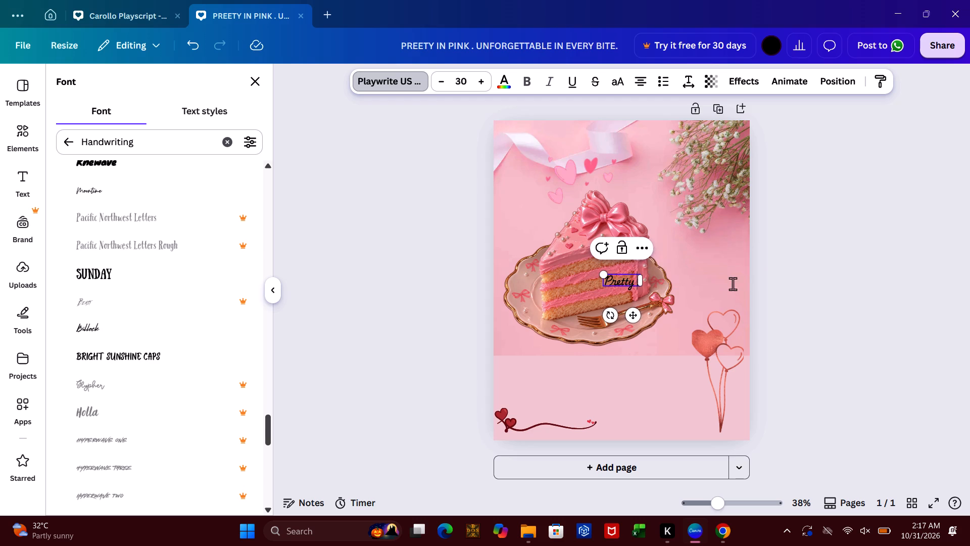
text(in)
key(space)
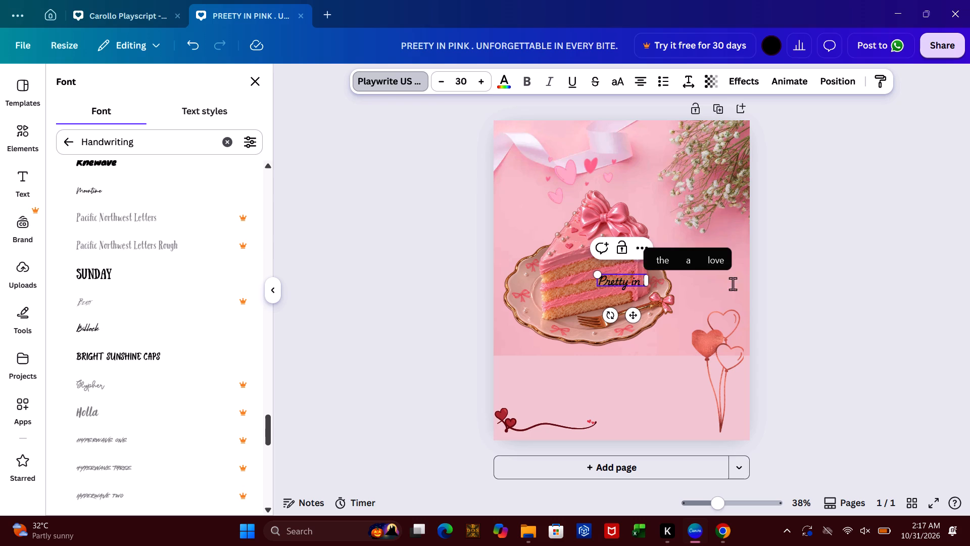
text(pi)
text(nk)
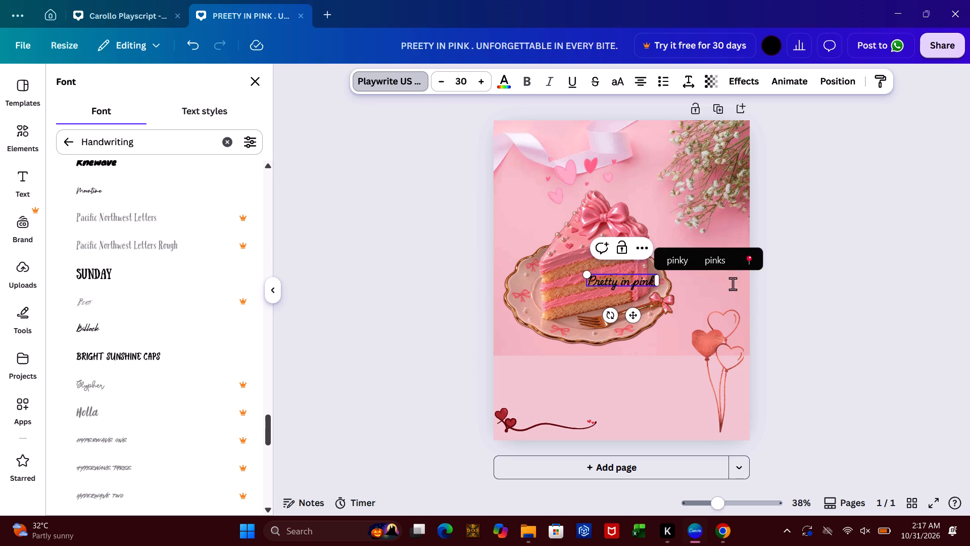
key(period)
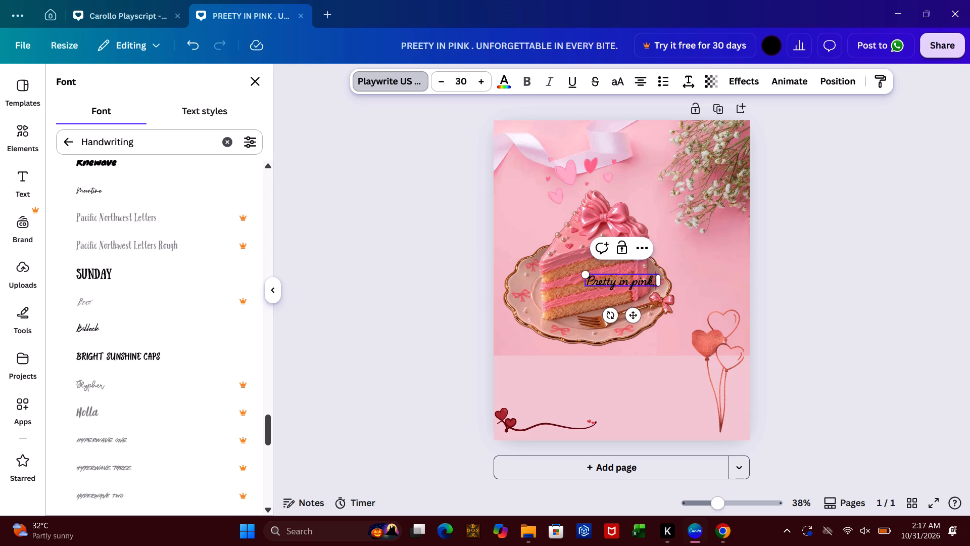
Add a second slogan line reading "Unforgettable in every bite." below "Pretty in pink.".
key(Return)
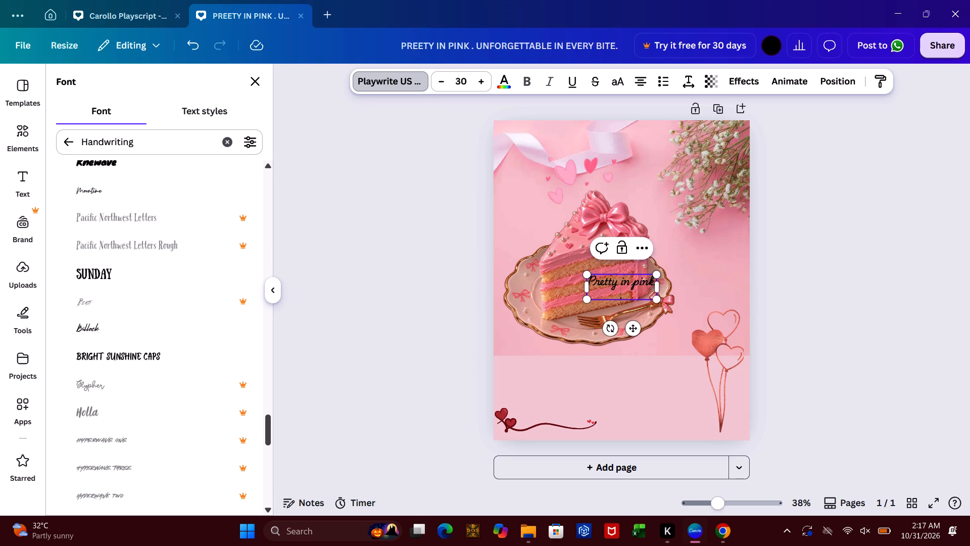
key(u)
key(BackSpace)
key(f)
key(o)
key(r)
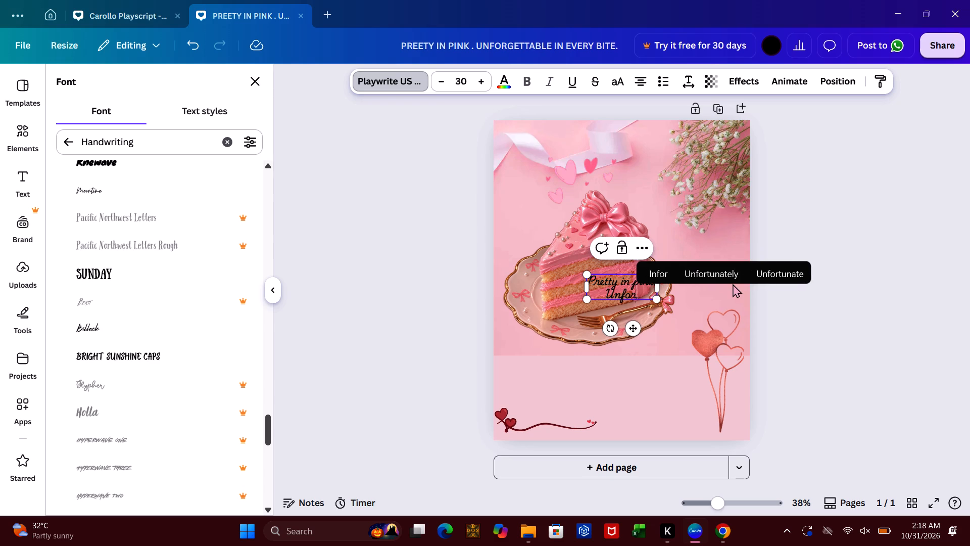
text(getabbl)
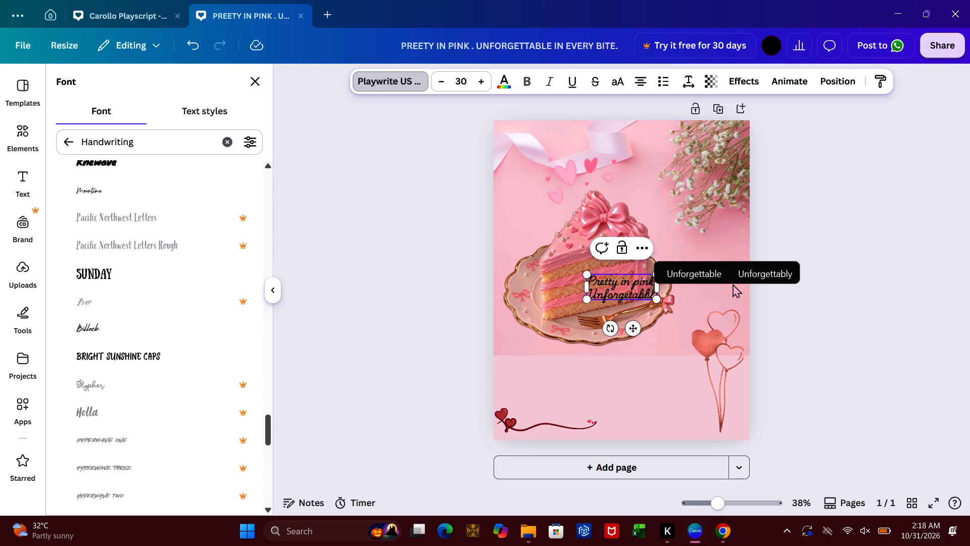
key(BackSpace)
key(BackSpace)
text(lle)
key(space)
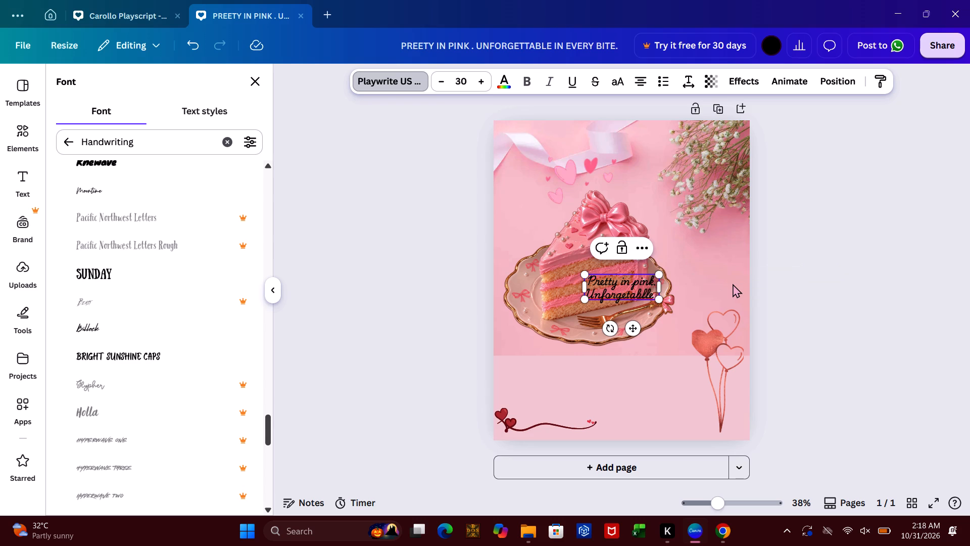
key(BackSpace)
key(BackSpace)
key(BackSpace)
key(BackSpace)
key(BackSpace)
key(BackSpace)
text(table in every)
key(space)
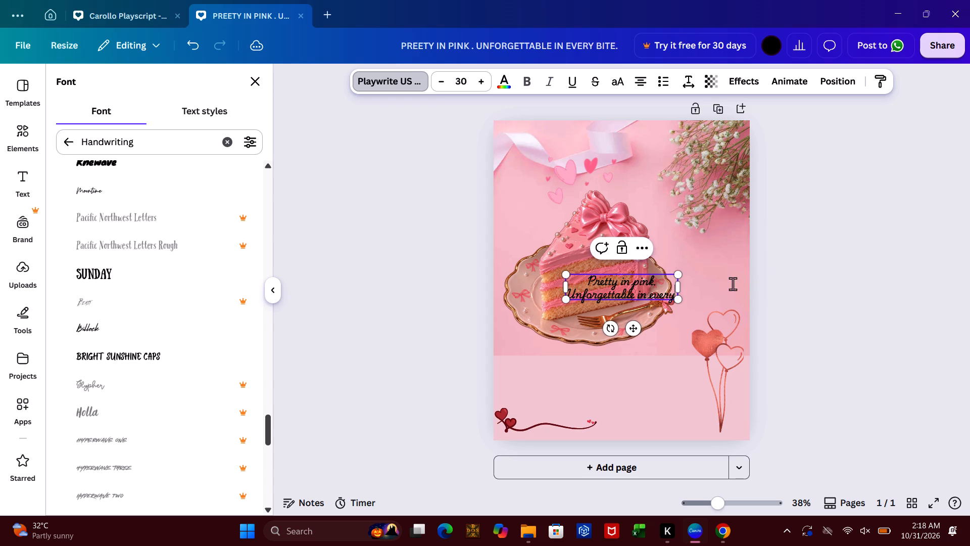
text(bite)
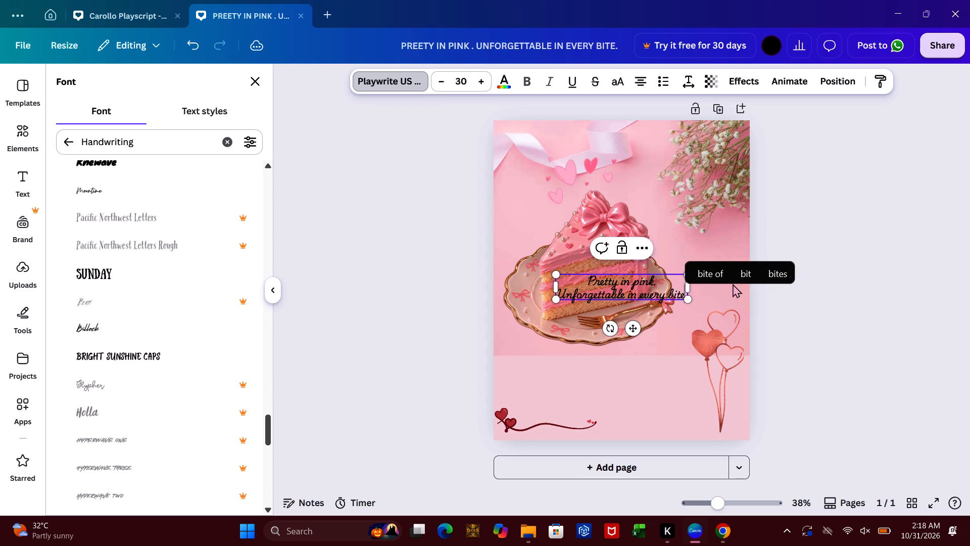
key(period)
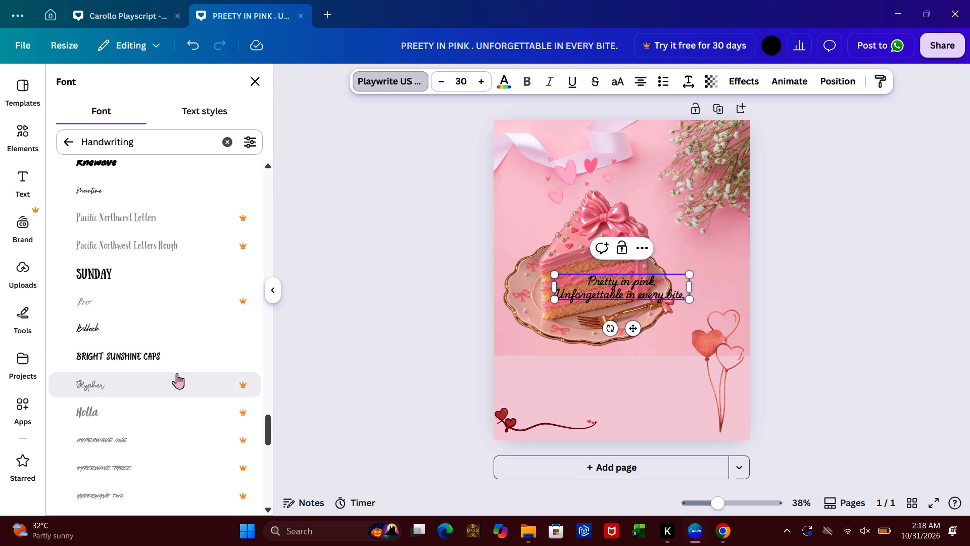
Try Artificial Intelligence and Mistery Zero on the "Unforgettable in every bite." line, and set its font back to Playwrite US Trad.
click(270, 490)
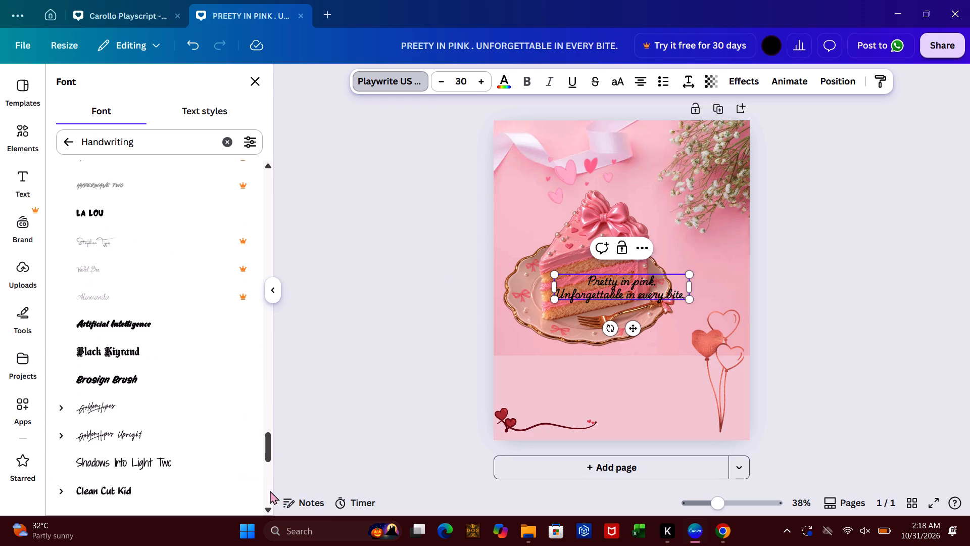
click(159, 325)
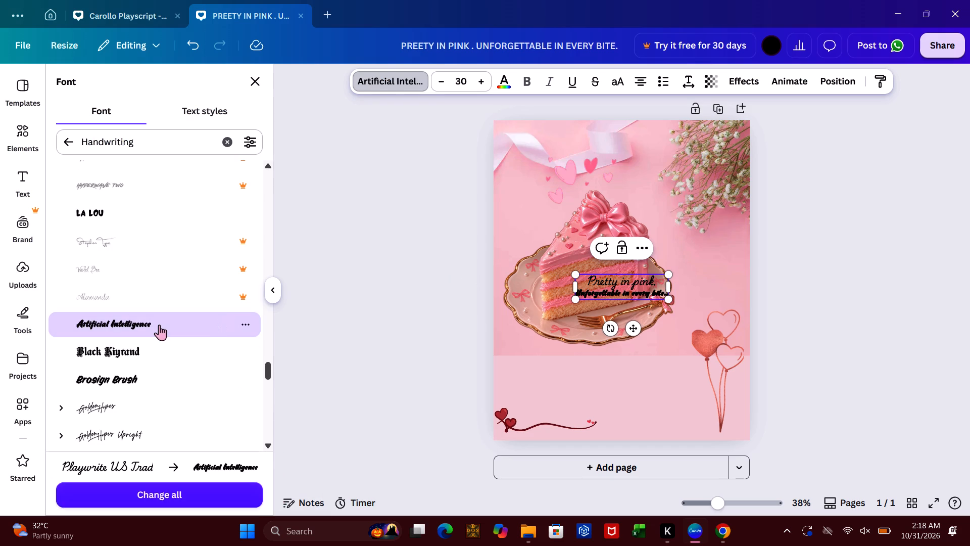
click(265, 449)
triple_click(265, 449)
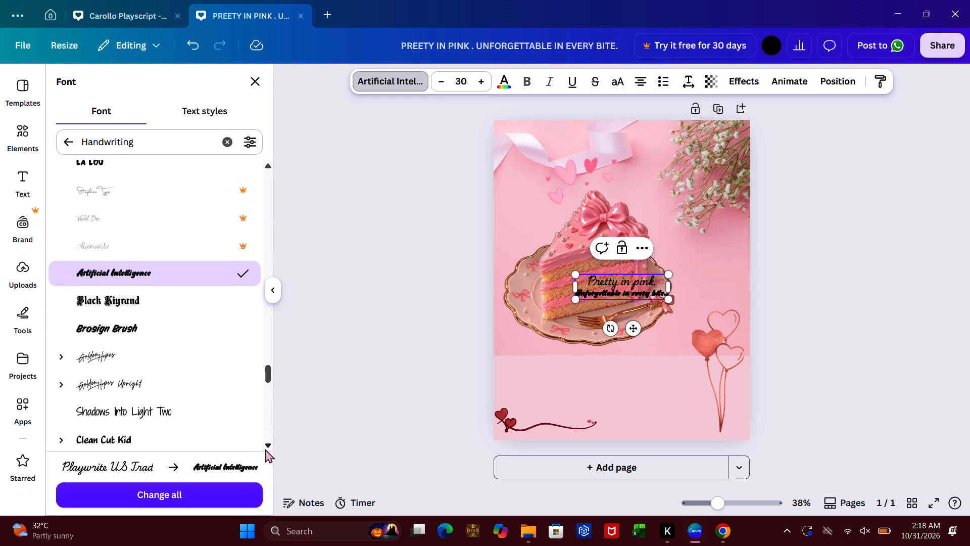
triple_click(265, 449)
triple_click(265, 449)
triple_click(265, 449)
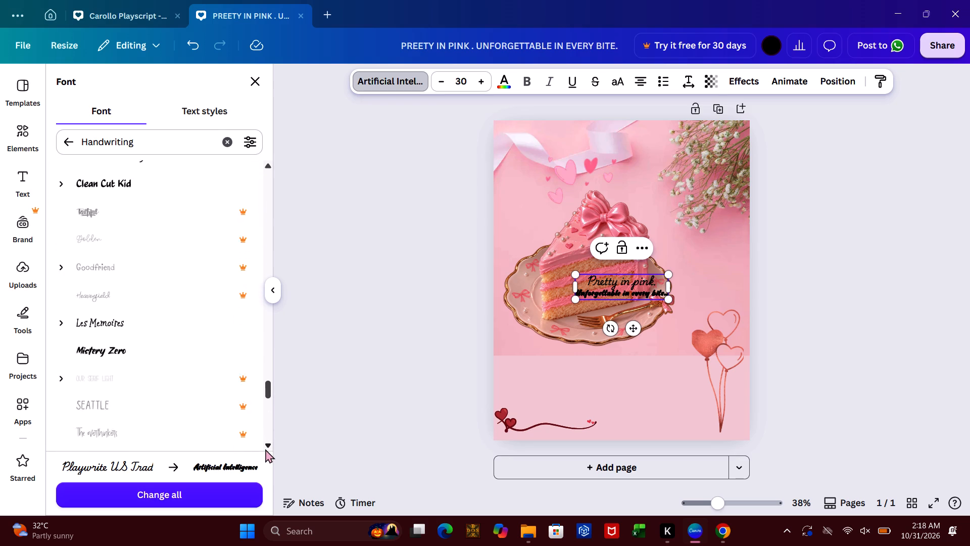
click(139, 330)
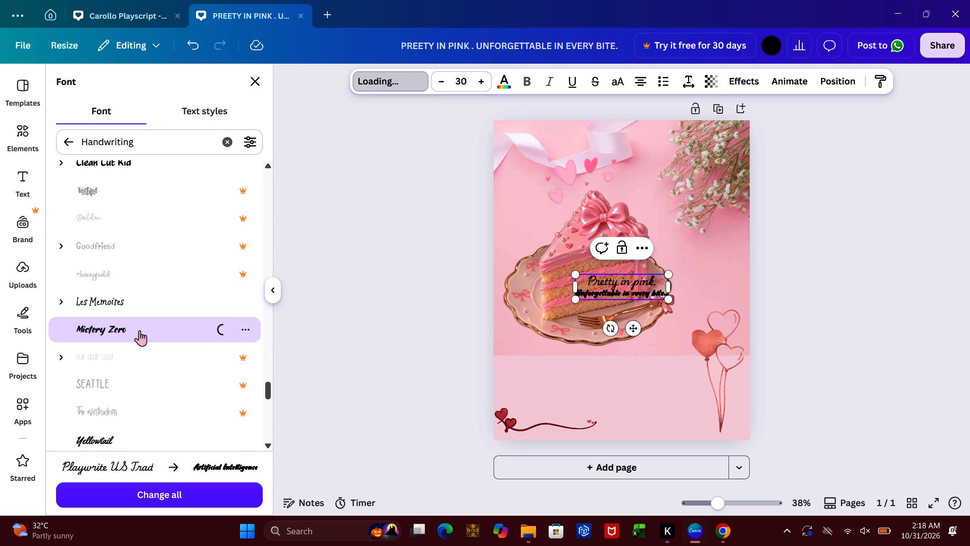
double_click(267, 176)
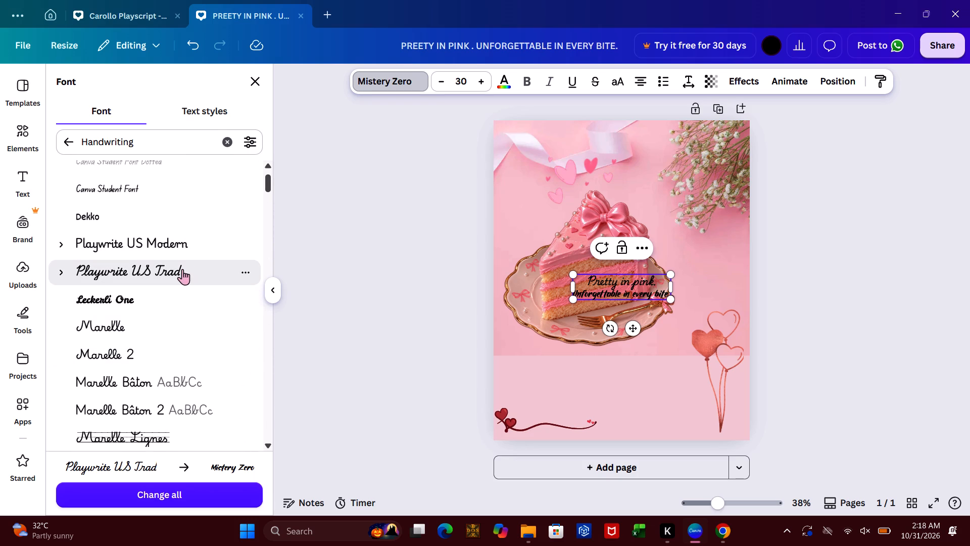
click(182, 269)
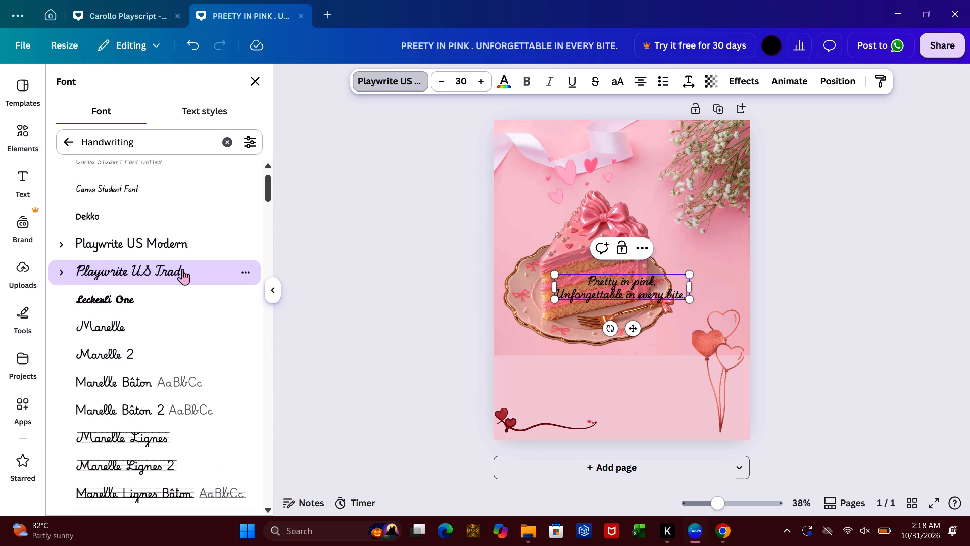
Try Canva Student Font on the "Unforgettable in every bite." line, and set its font to Canva Student Font Dotted.
click(200, 201)
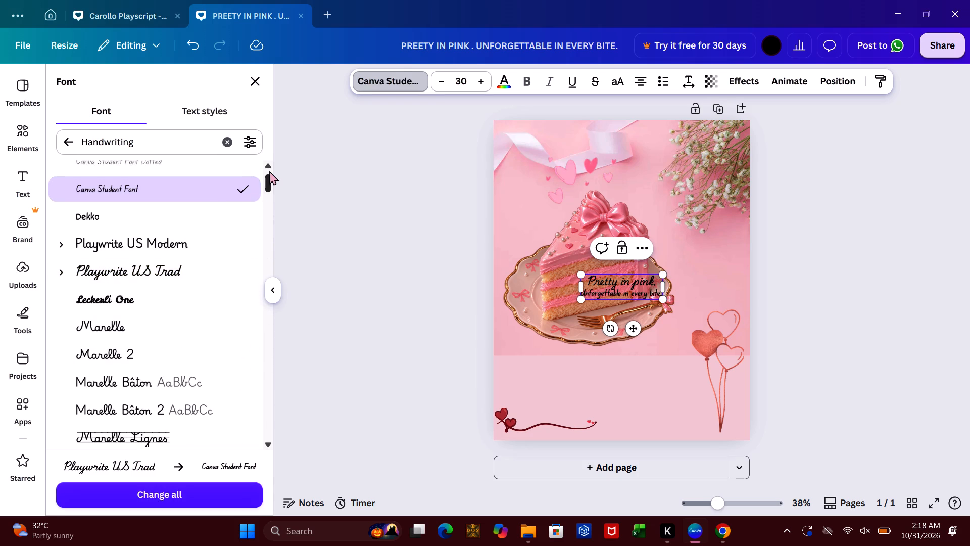
triple_click(270, 170)
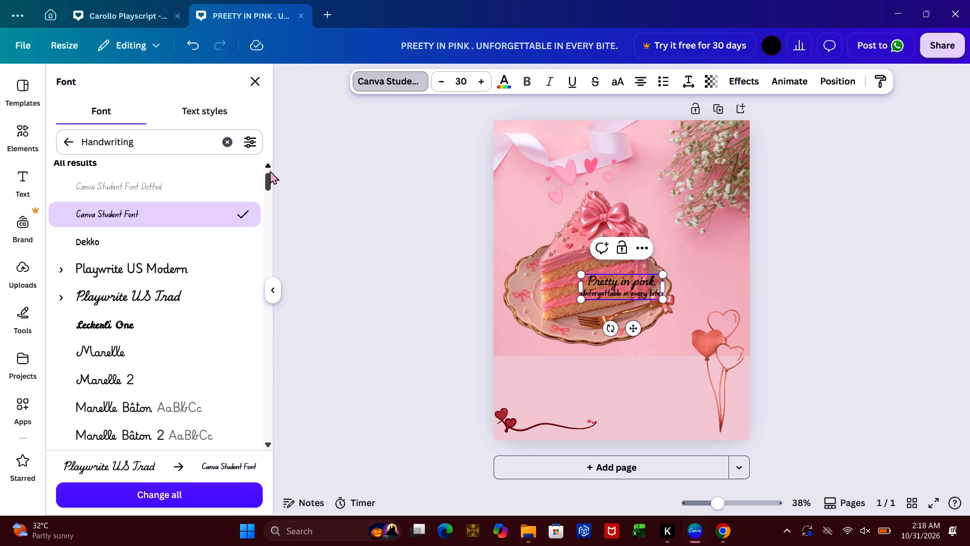
click(270, 170)
drag(270, 170, 182, 207)
double_click(182, 207)
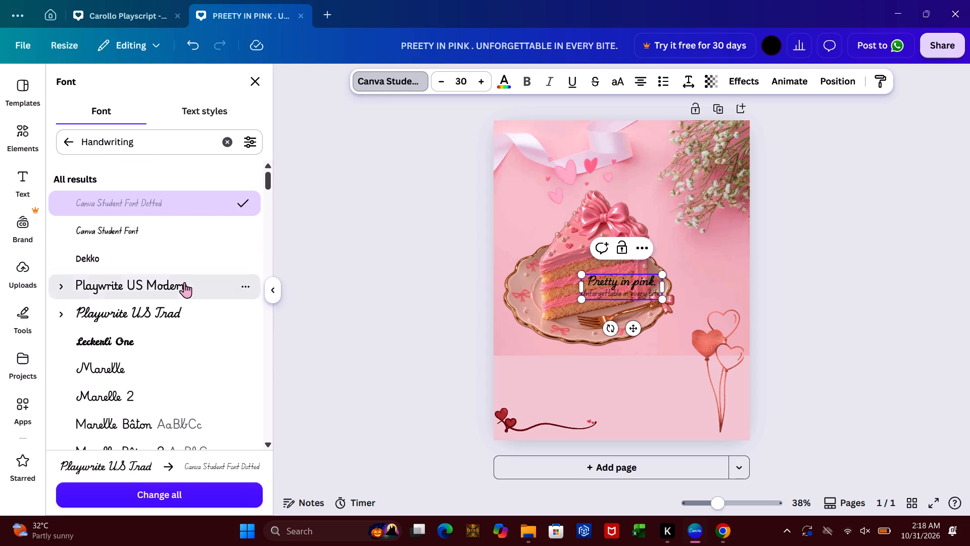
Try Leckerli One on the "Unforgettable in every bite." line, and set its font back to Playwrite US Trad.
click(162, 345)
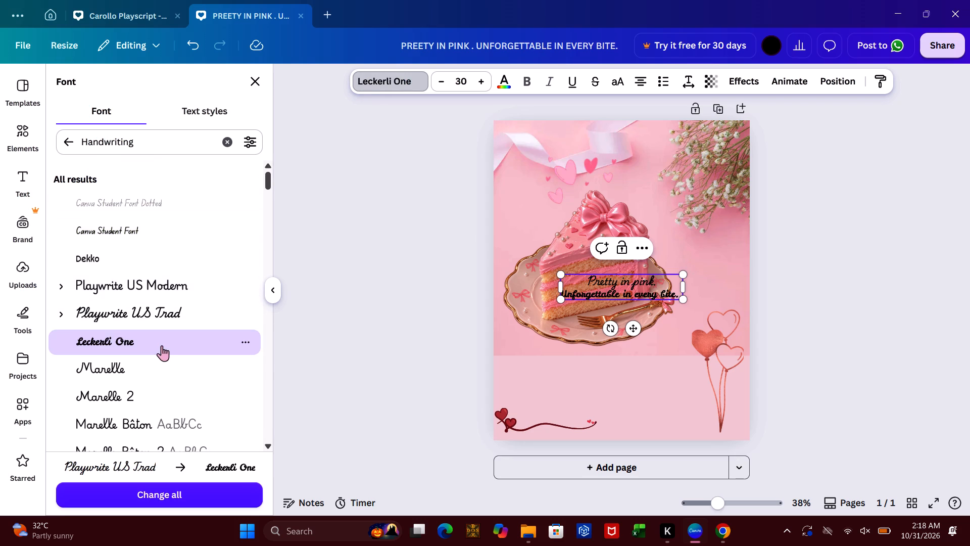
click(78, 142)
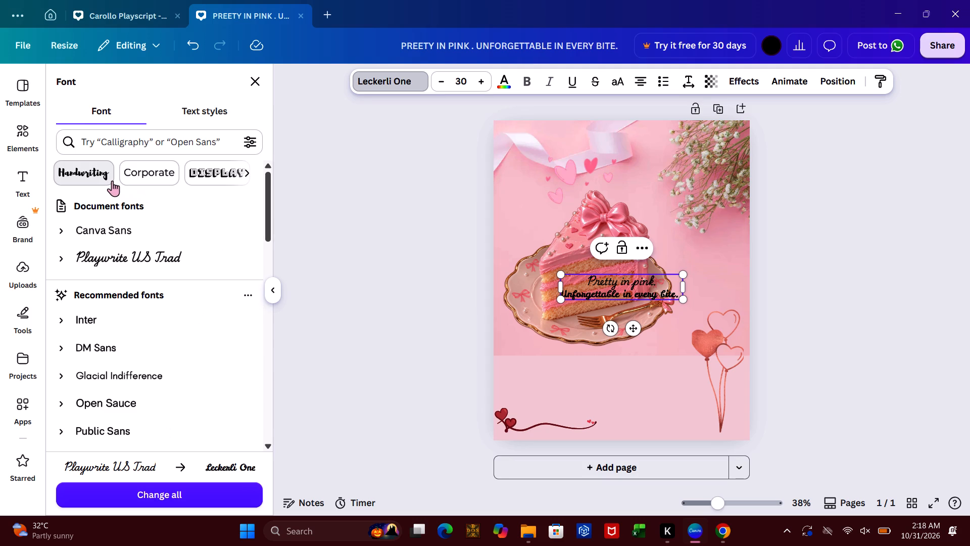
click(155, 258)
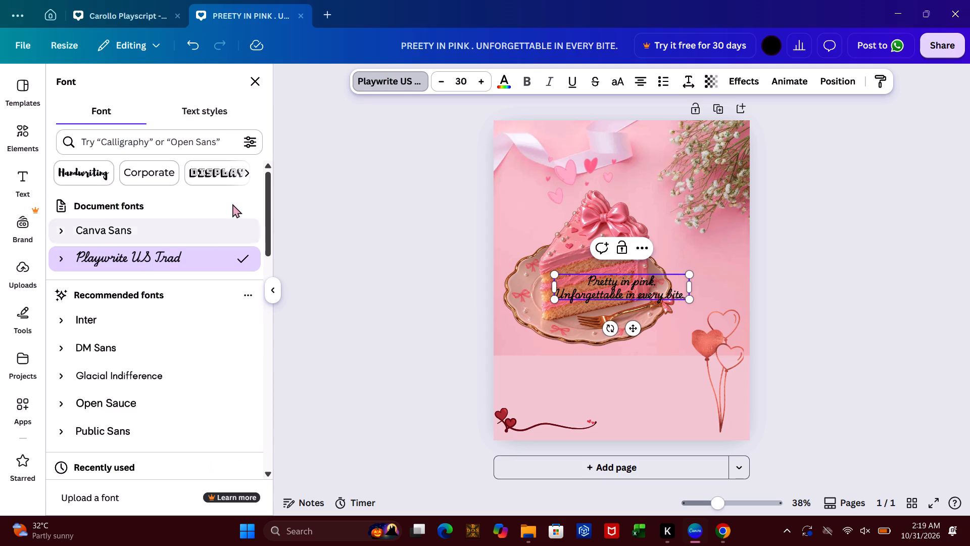
Browse the font style categories and filter the font list to Calligraphy.
click(248, 170)
click(248, 170)
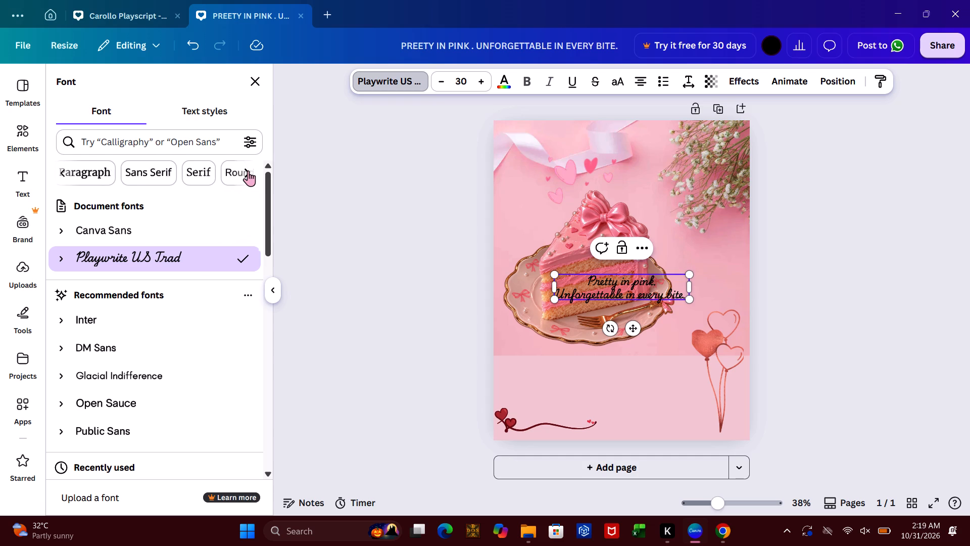
click(248, 170)
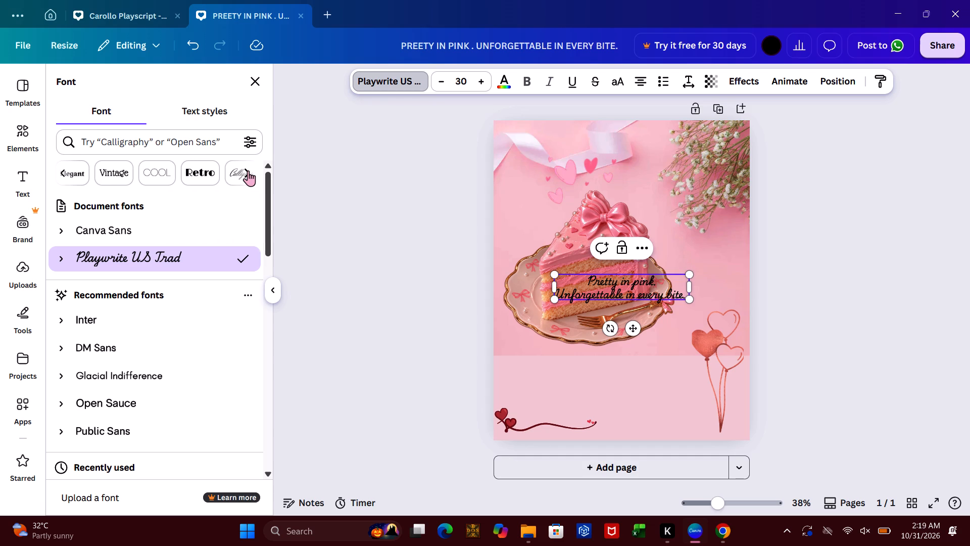
click(248, 170)
click(77, 175)
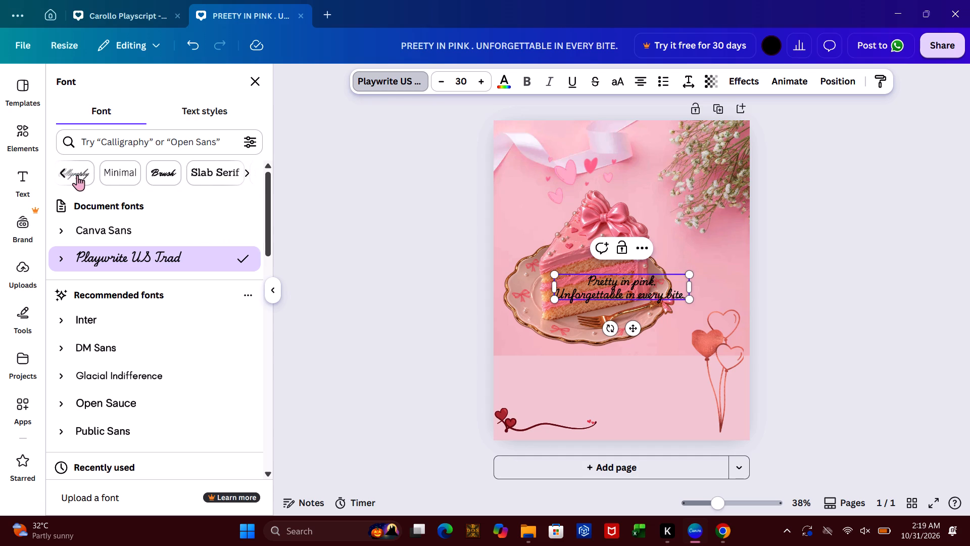
click(253, 175)
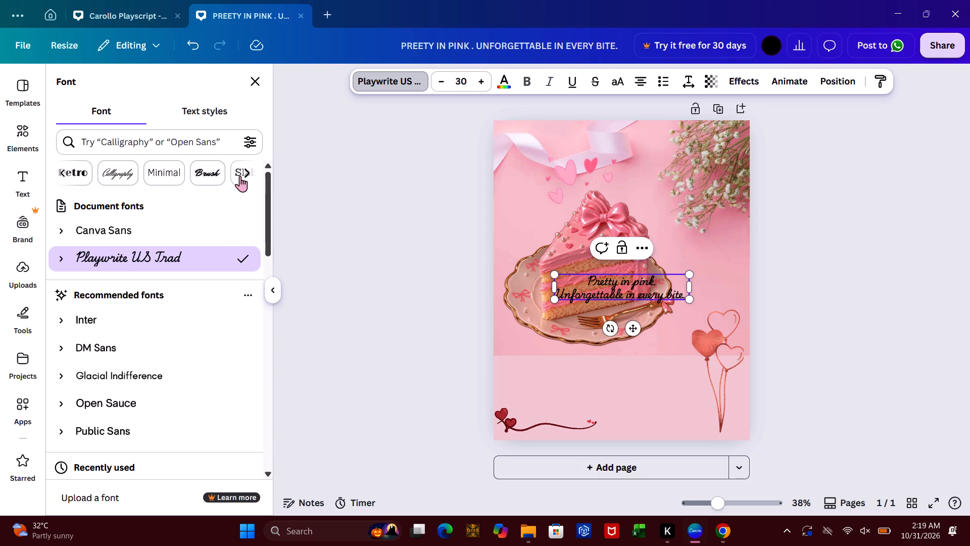
click(117, 177)
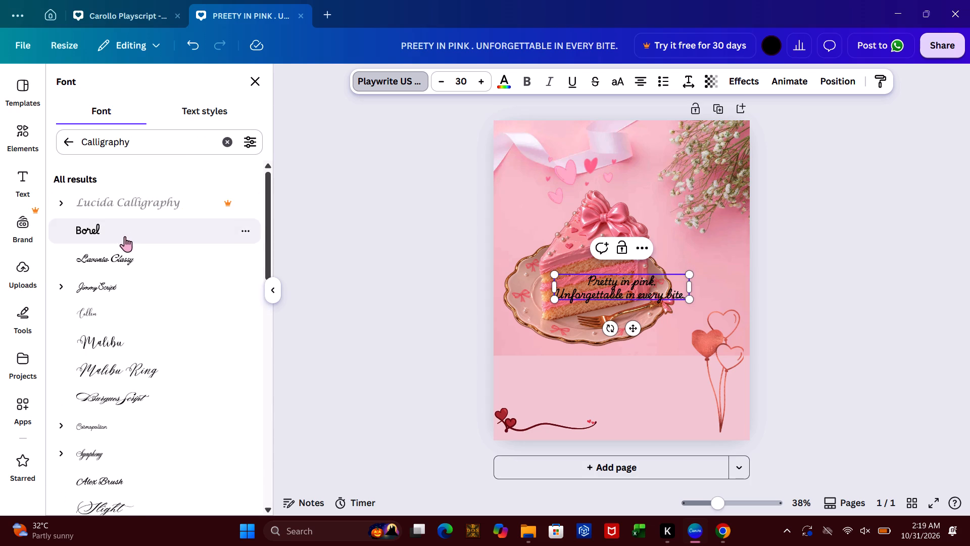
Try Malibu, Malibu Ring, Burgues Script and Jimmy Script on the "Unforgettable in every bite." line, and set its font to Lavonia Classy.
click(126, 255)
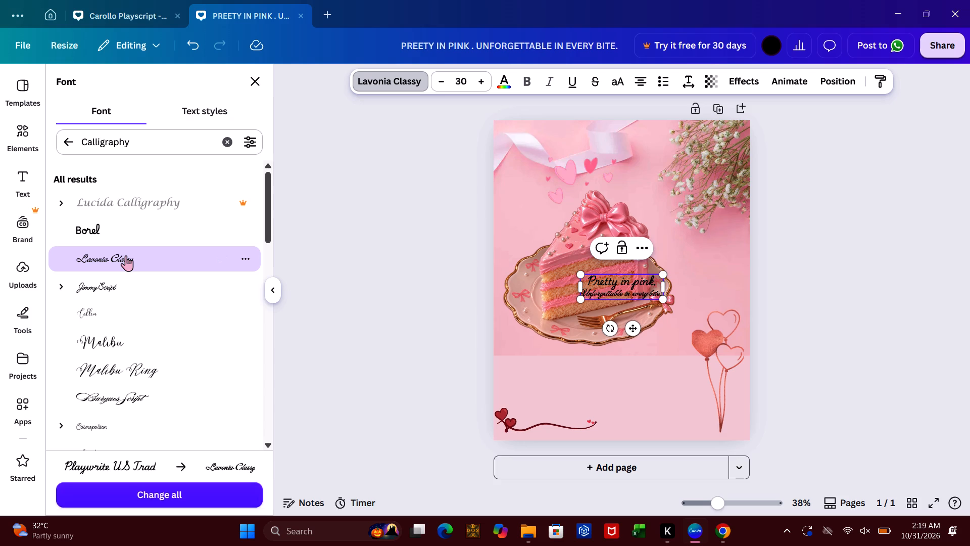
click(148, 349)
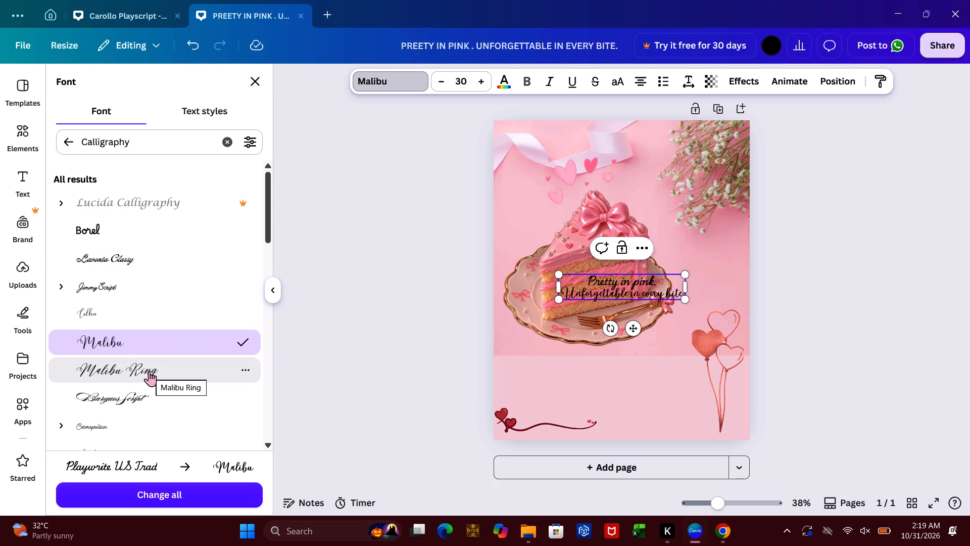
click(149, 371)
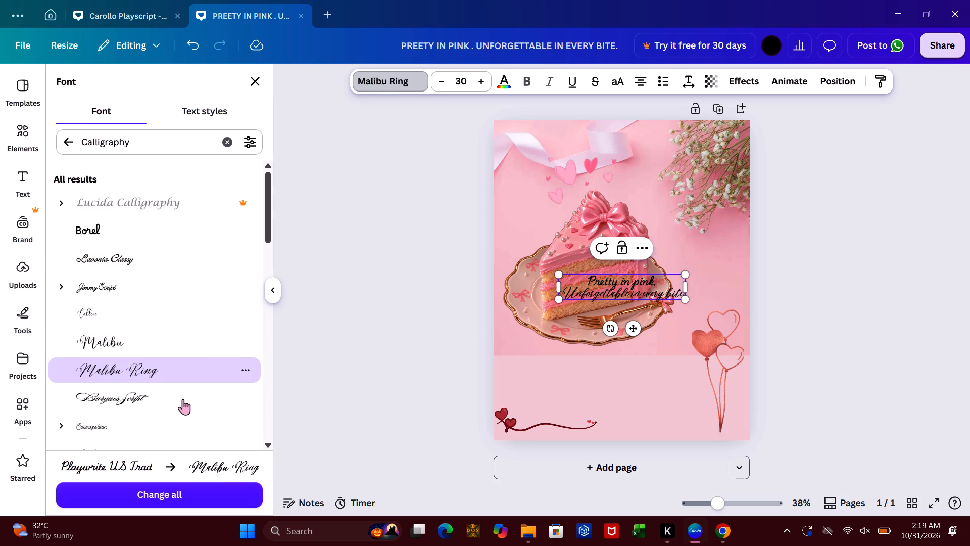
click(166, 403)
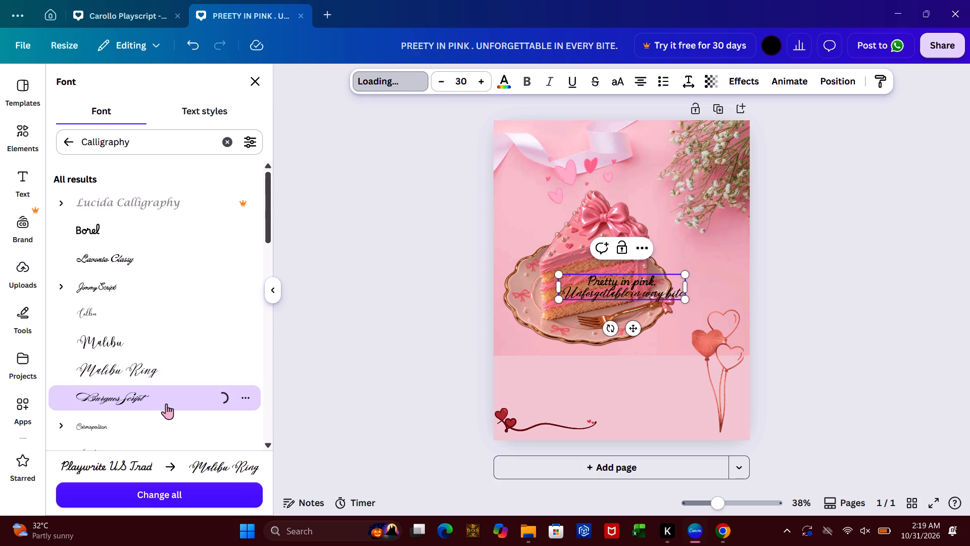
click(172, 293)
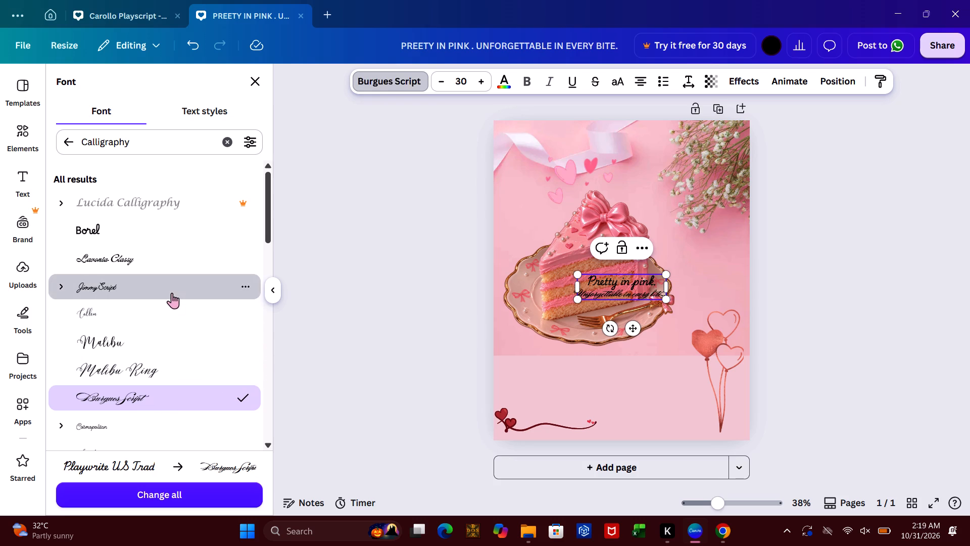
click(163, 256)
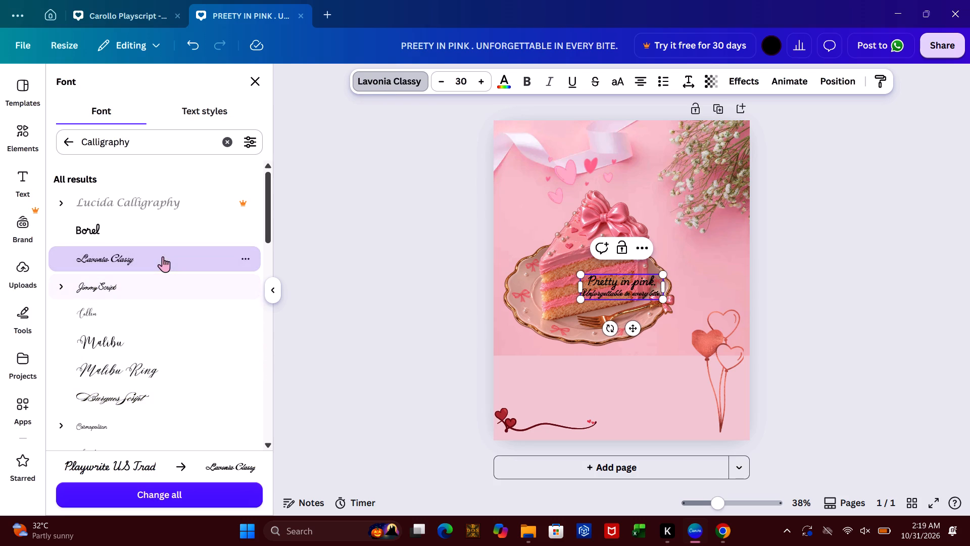
Increase the font size of the "Unforgettable in every bite." line to 51.
triple_click(482, 81)
triple_click(482, 81)
triple_click(482, 81)
triple_click(482, 81)
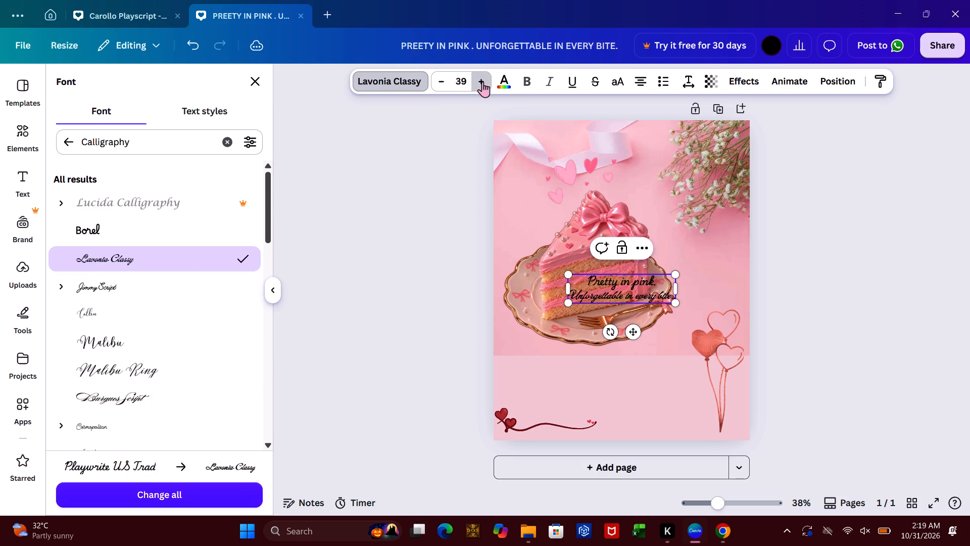
triple_click(482, 81)
triple_click(482, 81)
triple_click(482, 81)
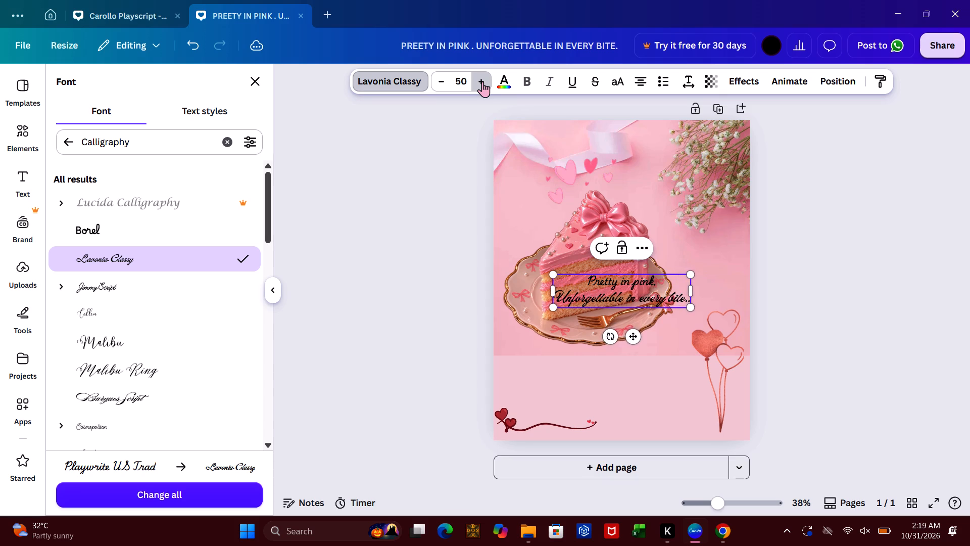
Try the Slight, Style Swashes and Alex Brush calligraphy fonts on the "Unforgettable in every bite." line, and set its font to Brusher.
click(268, 317)
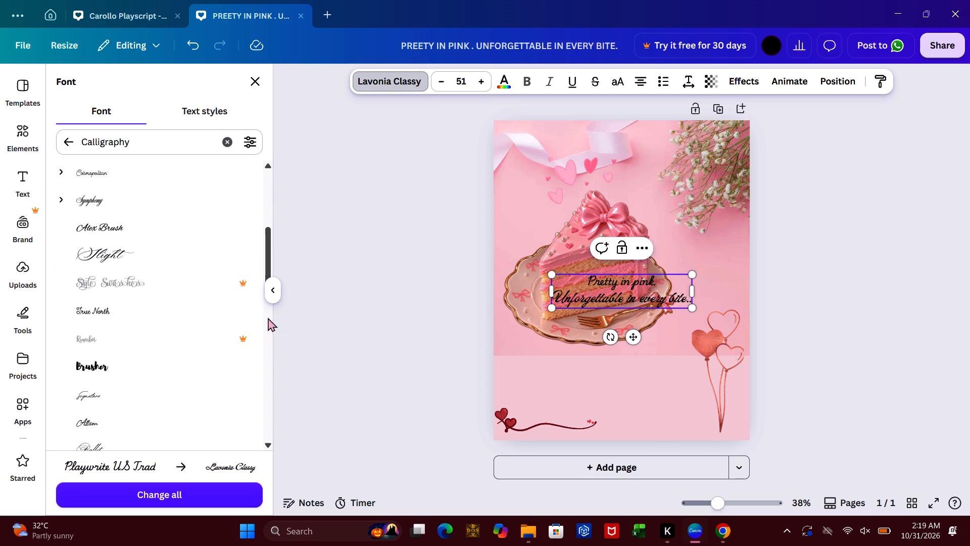
click(144, 257)
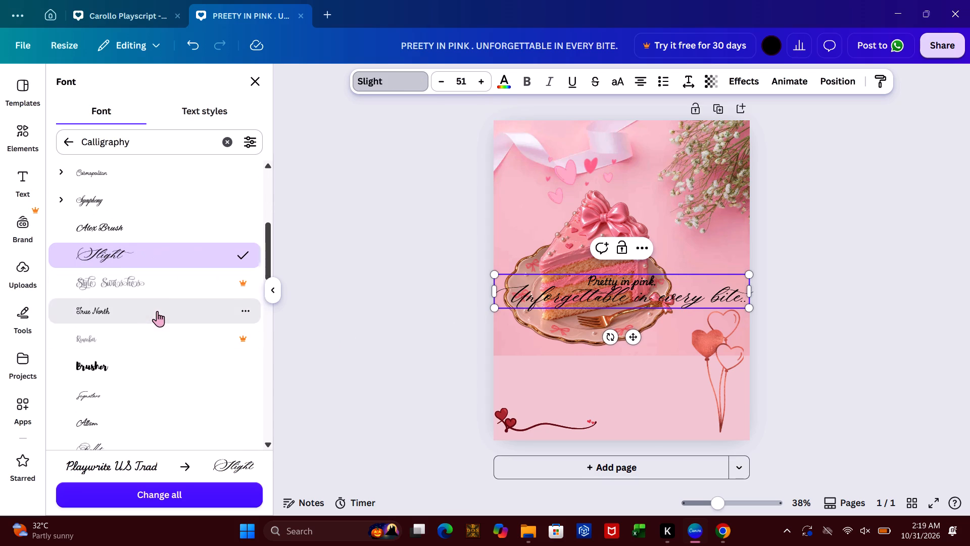
click(154, 284)
click(150, 332)
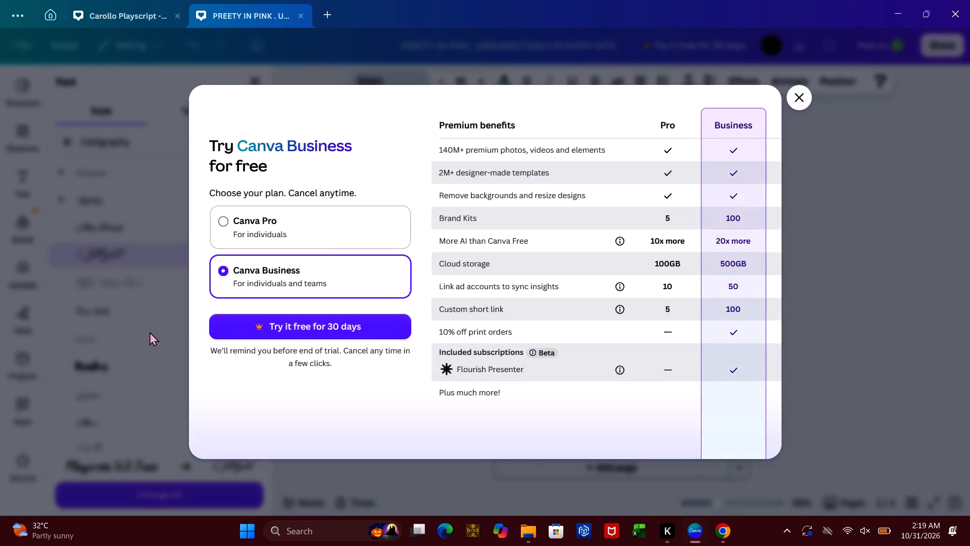
click(137, 368)
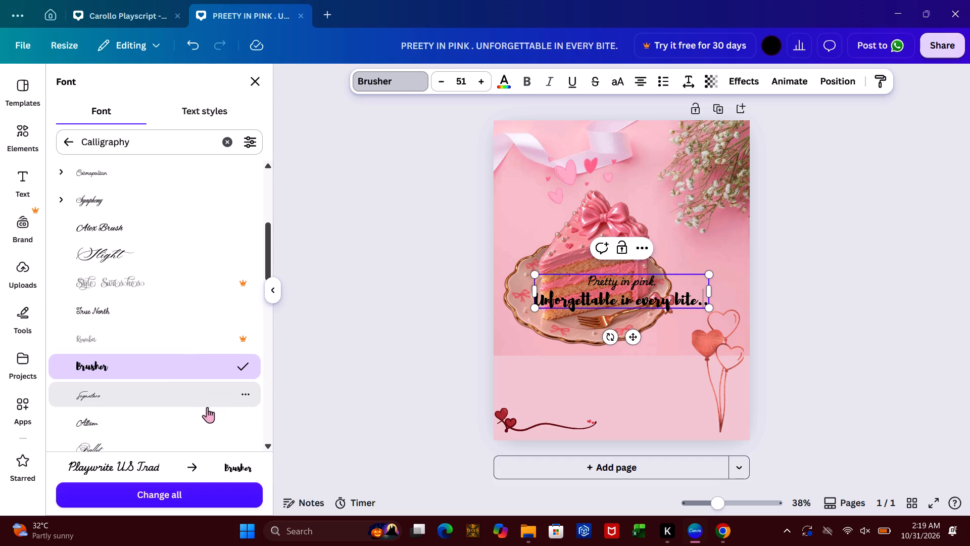
click(104, 220)
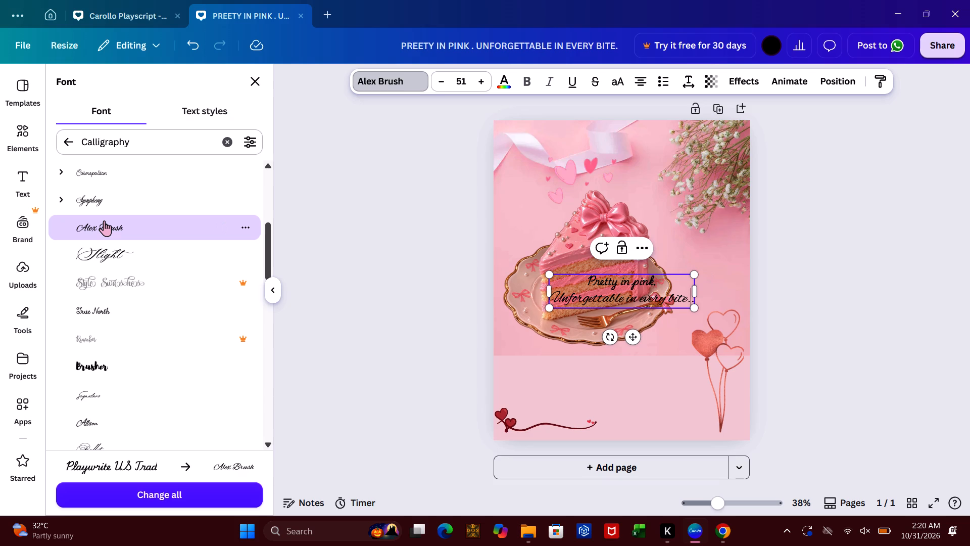
click(119, 365)
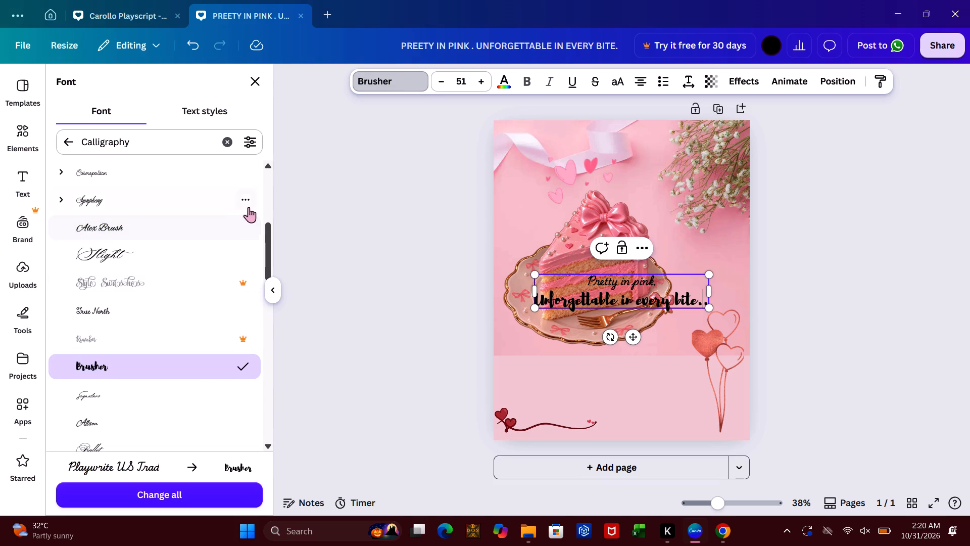
click(265, 196)
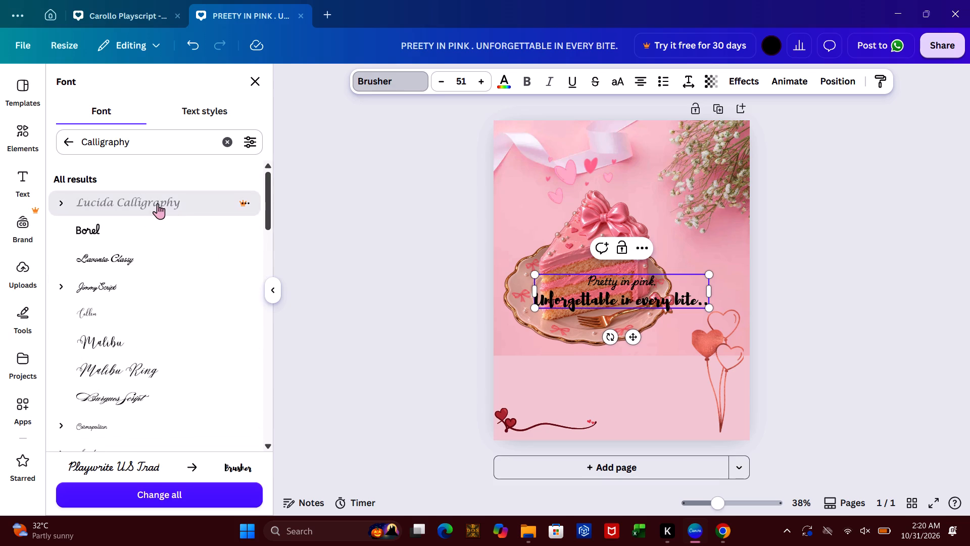
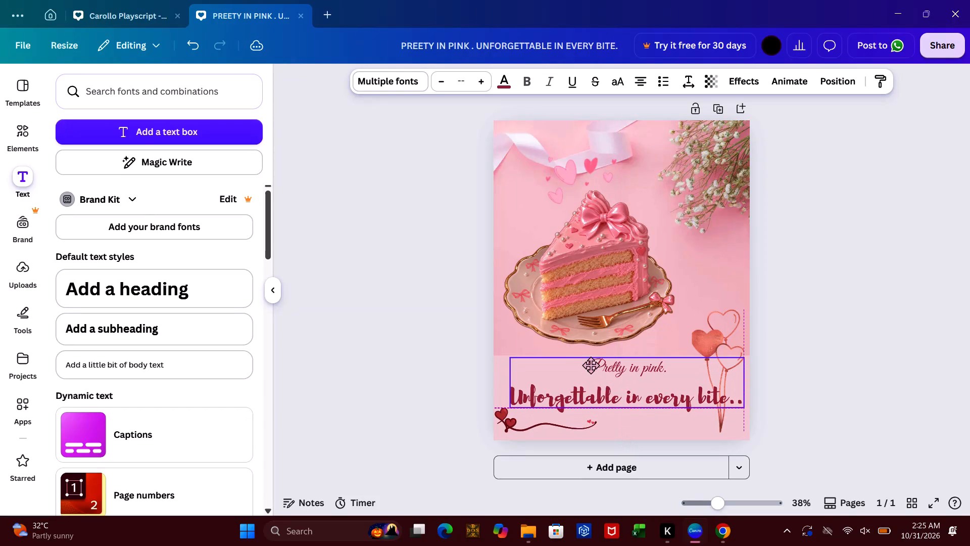
Reduce the font size of the whole "Unforgettable in every bite.." line by several points.
click(516, 395)
drag(516, 395, 659, 401)
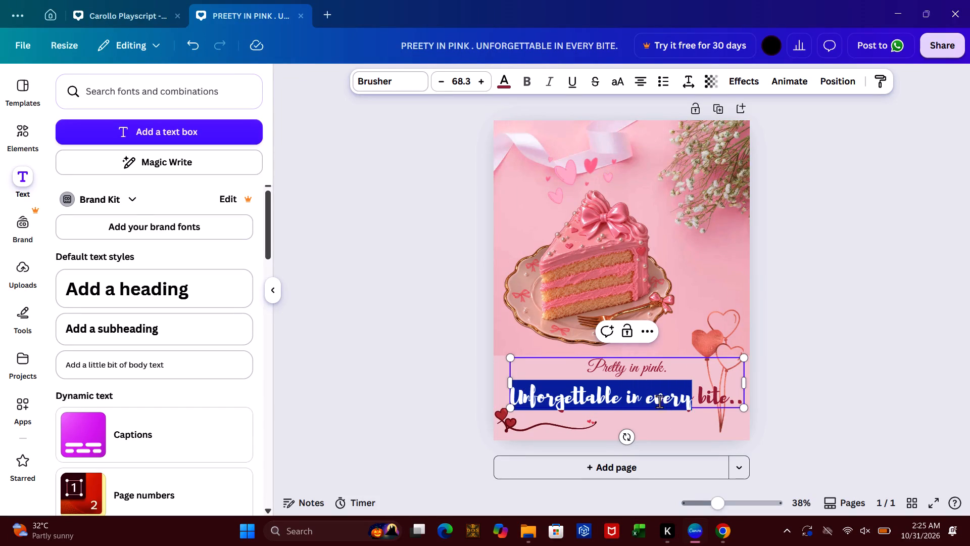
drag(659, 401, 736, 400)
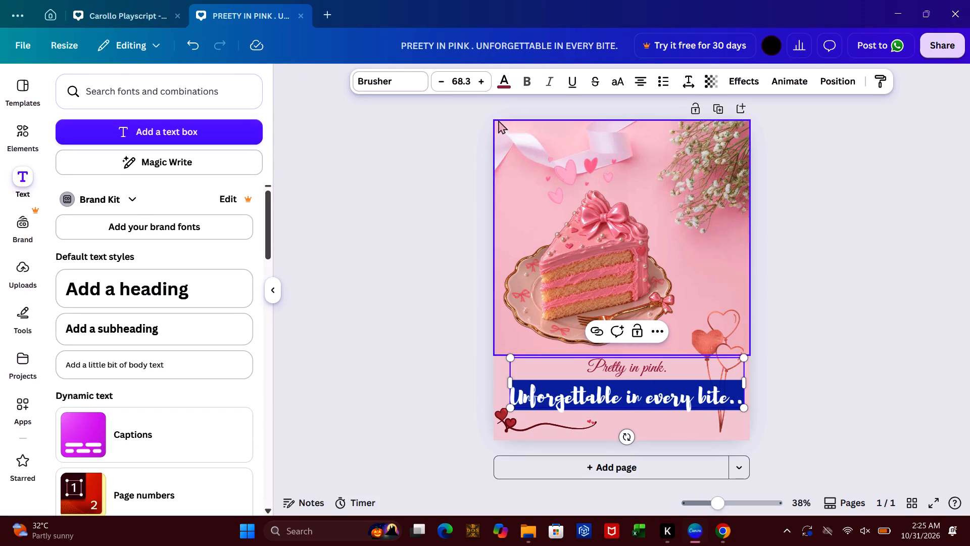
triple_click(444, 81)
click(444, 81)
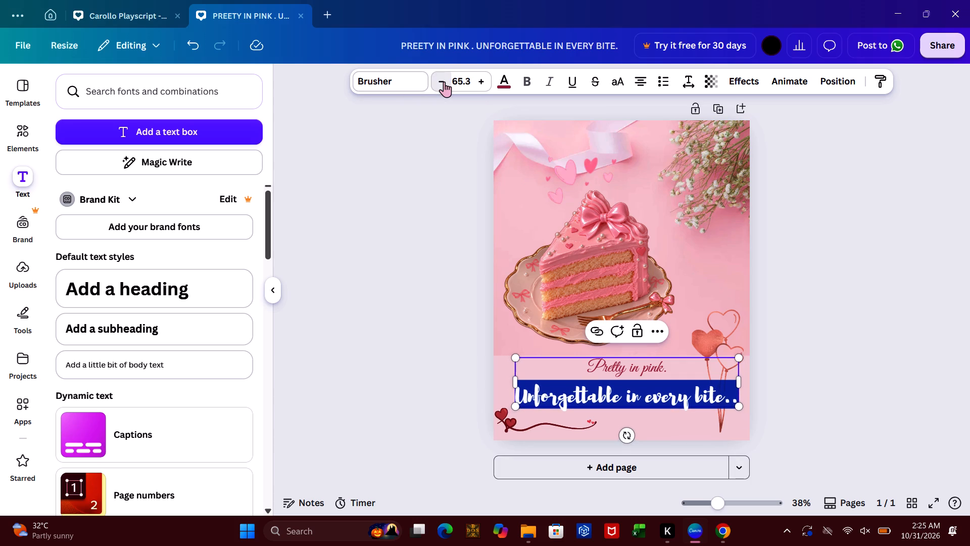
triple_click(444, 81)
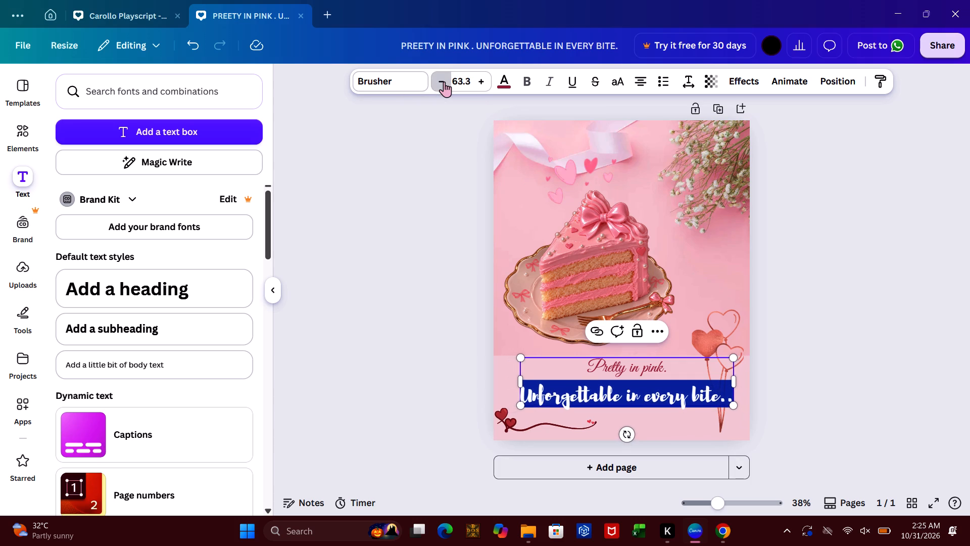
click(852, 229)
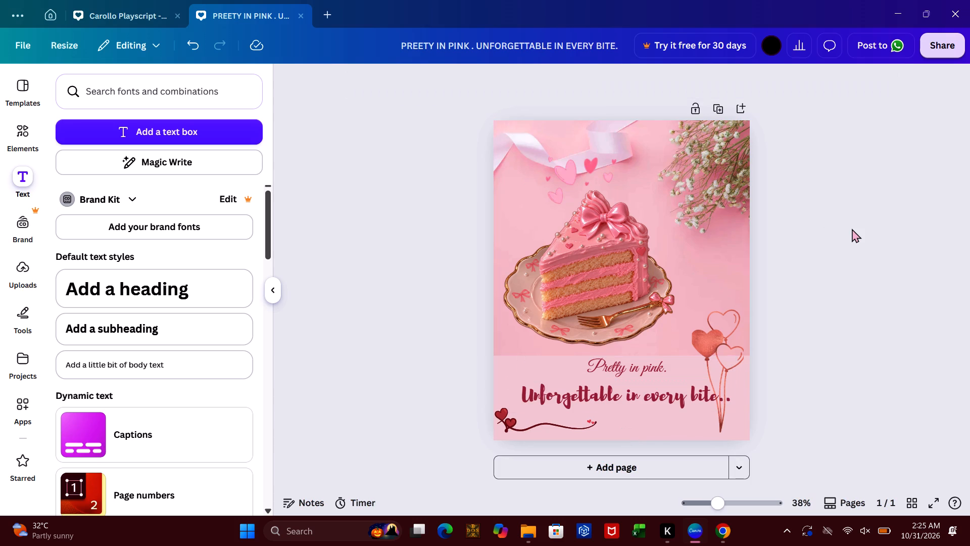
Increase the font size of the "Pretty in pink." line by several points.
click(640, 365)
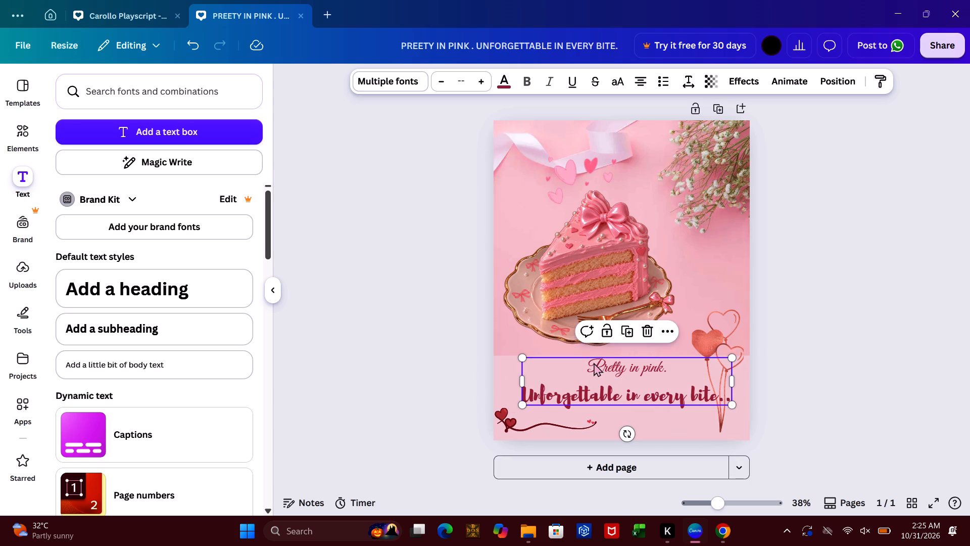
click(594, 362)
drag(594, 362, 668, 371)
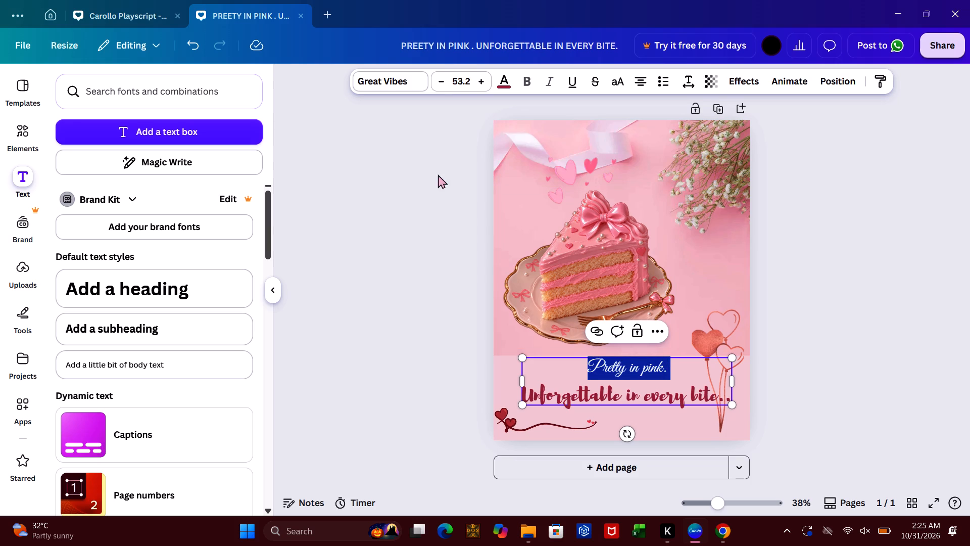
triple_click(483, 82)
triple_click(483, 82)
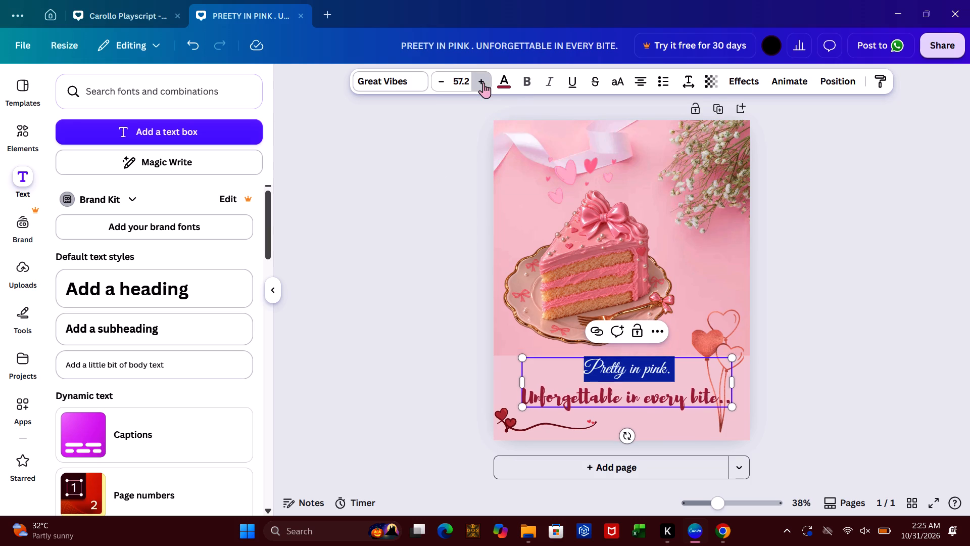
click(483, 82)
click(866, 249)
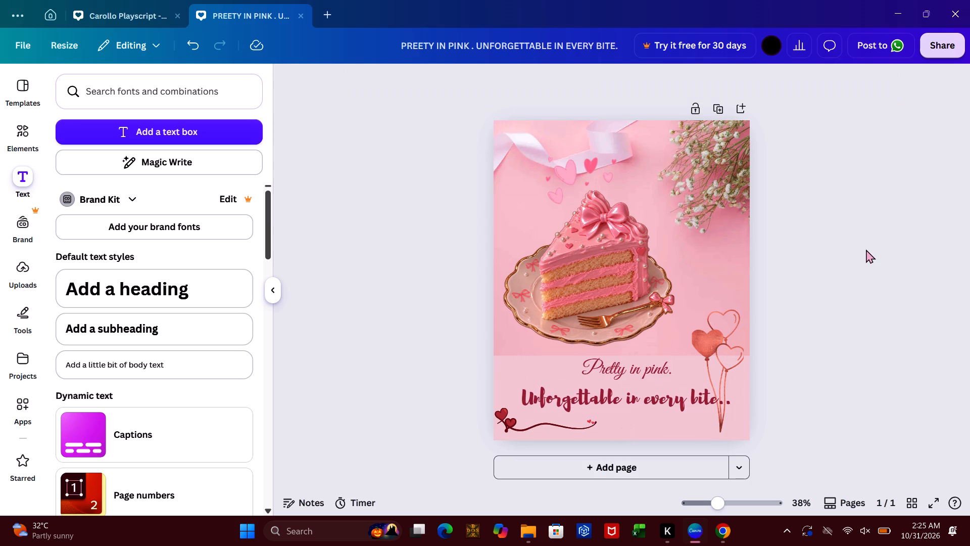
Tighten the line spacing of the slogan text box, trying 0.89 and setting it to about 1.17.
click(659, 368)
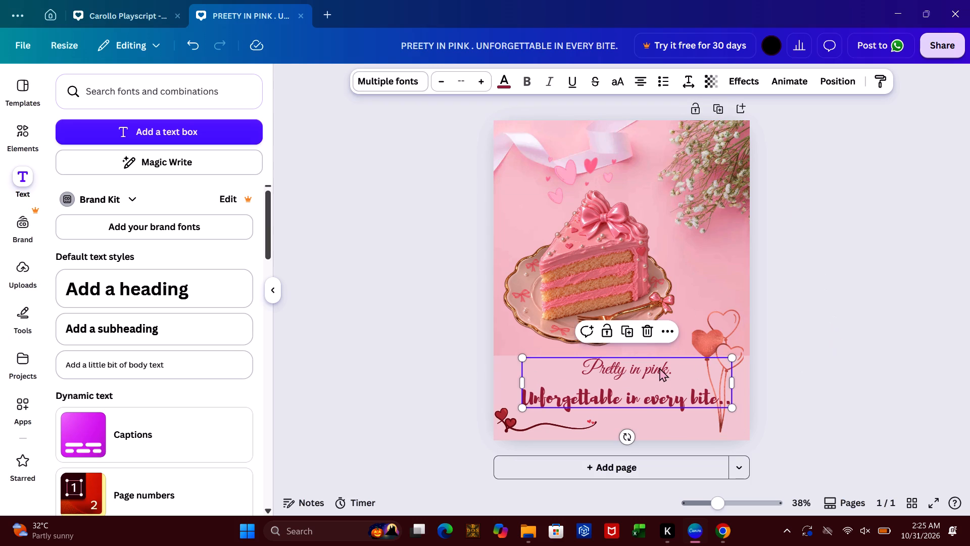
click(688, 77)
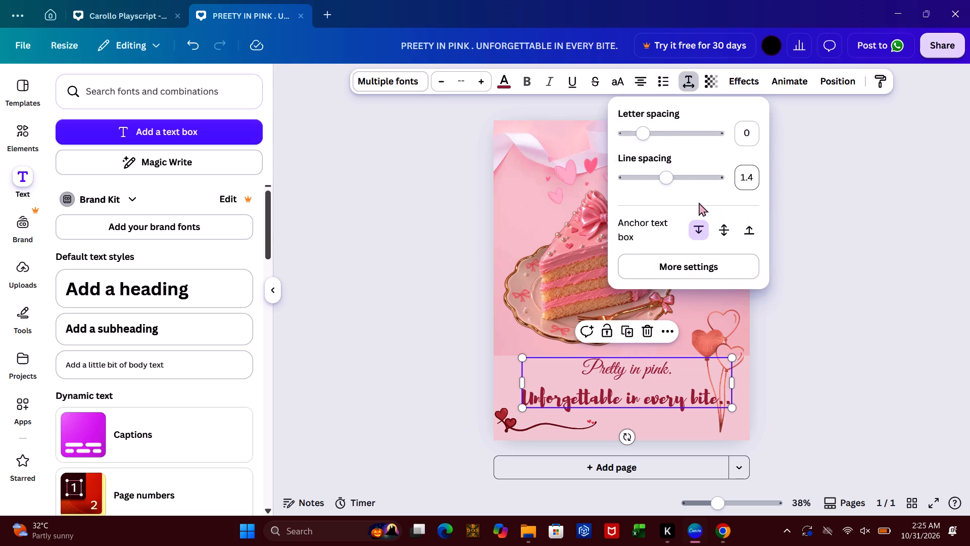
click(642, 172)
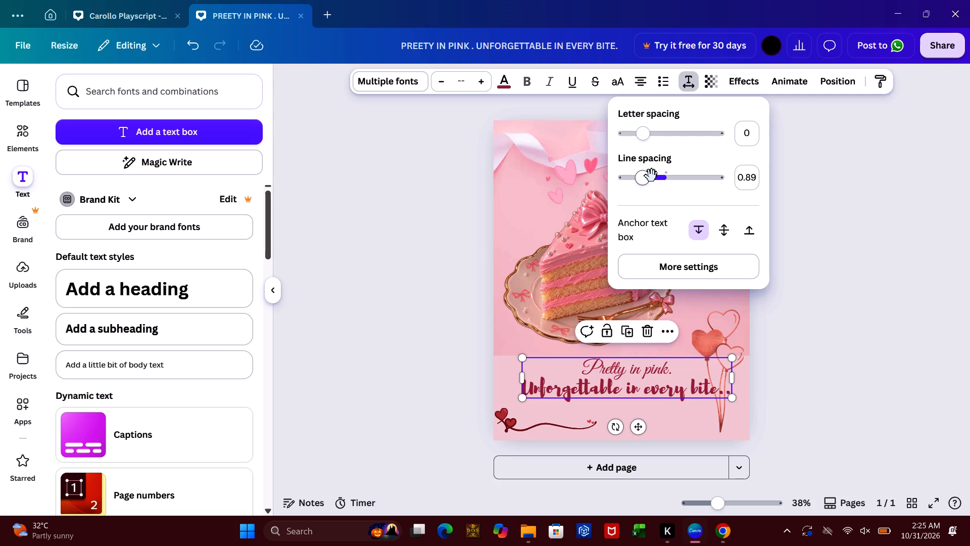
click(655, 176)
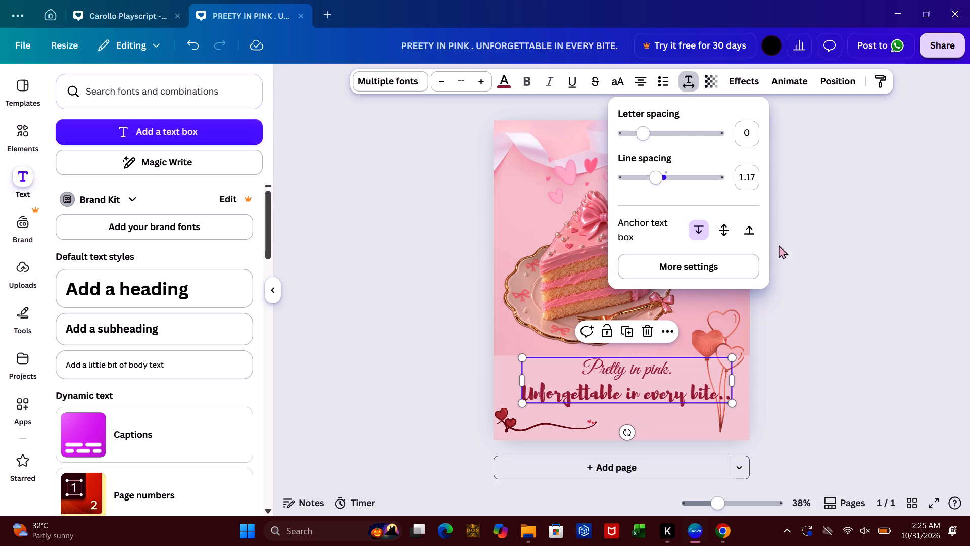
click(806, 191)
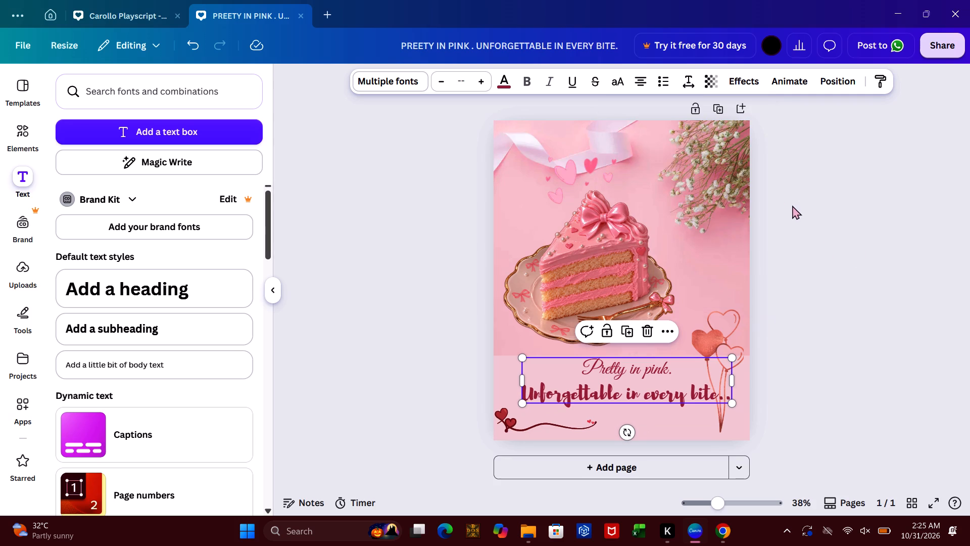
click(796, 209)
Move the slogan text box slightly down and to the left within the pale pink band.
click(626, 361)
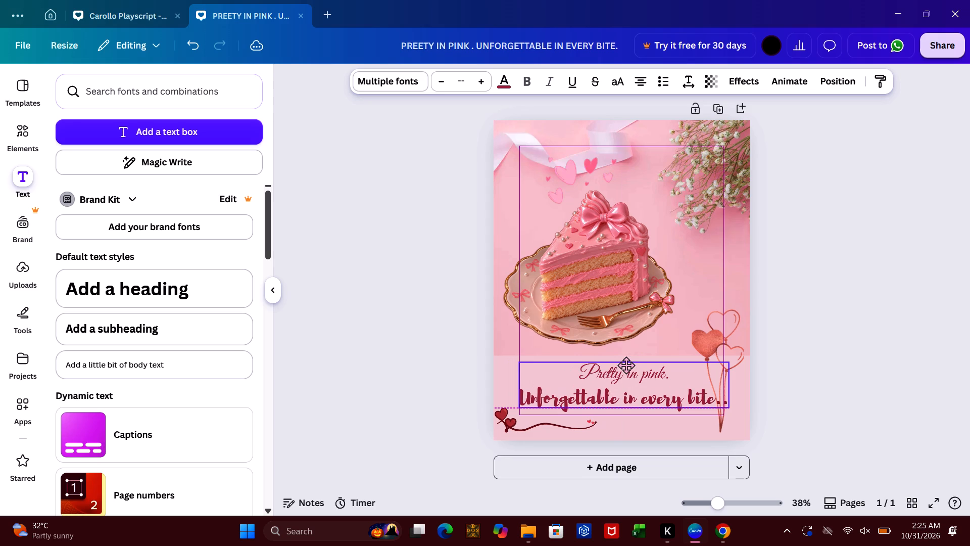
click(813, 314)
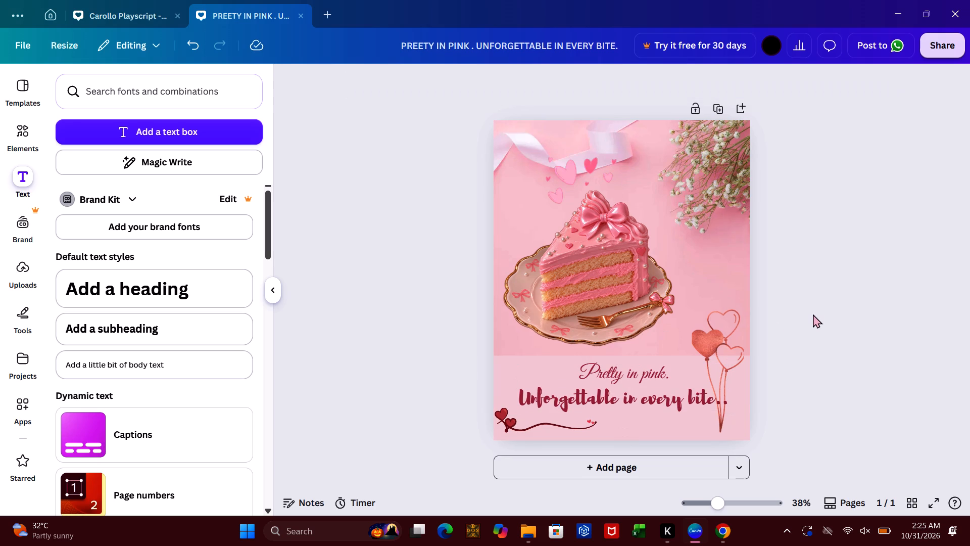
Left-align the two lines of the slogan text box.
click(666, 386)
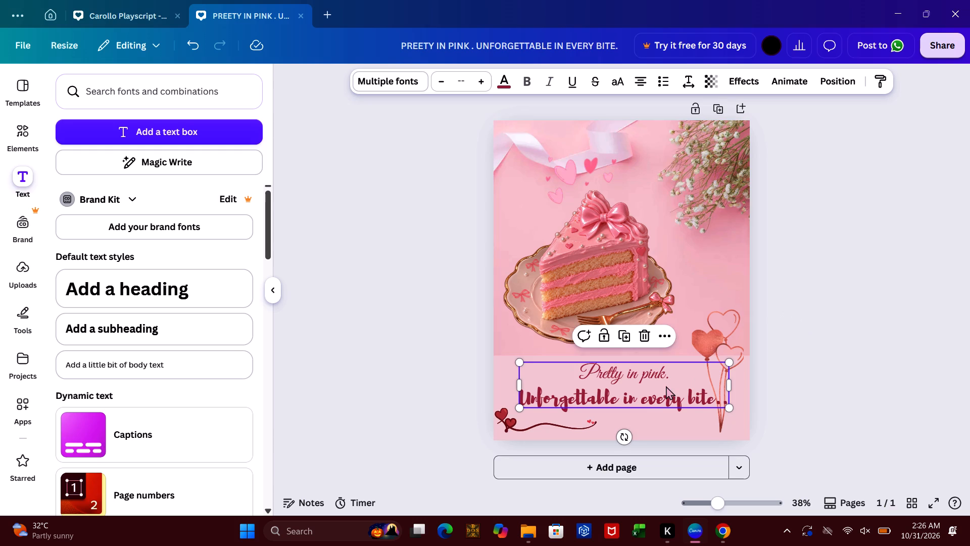
click(688, 82)
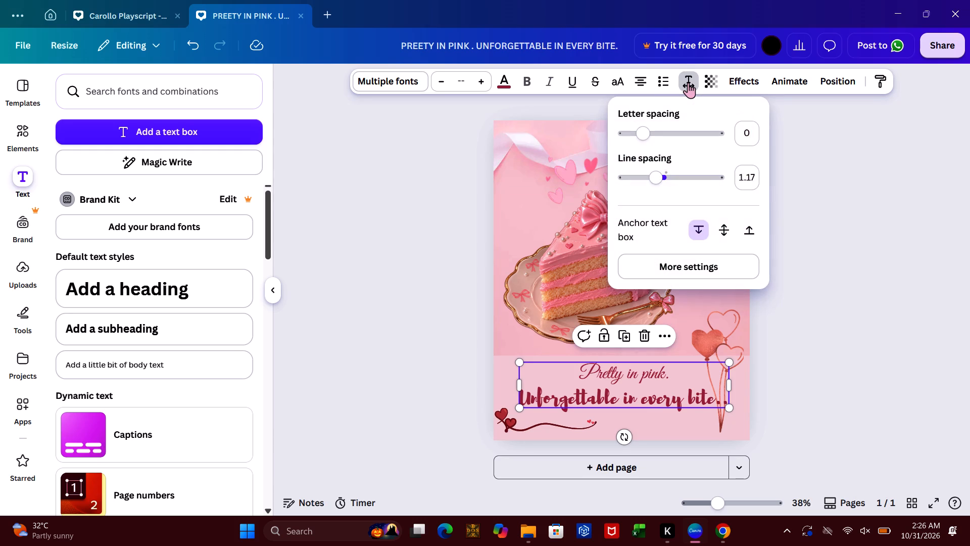
click(644, 87)
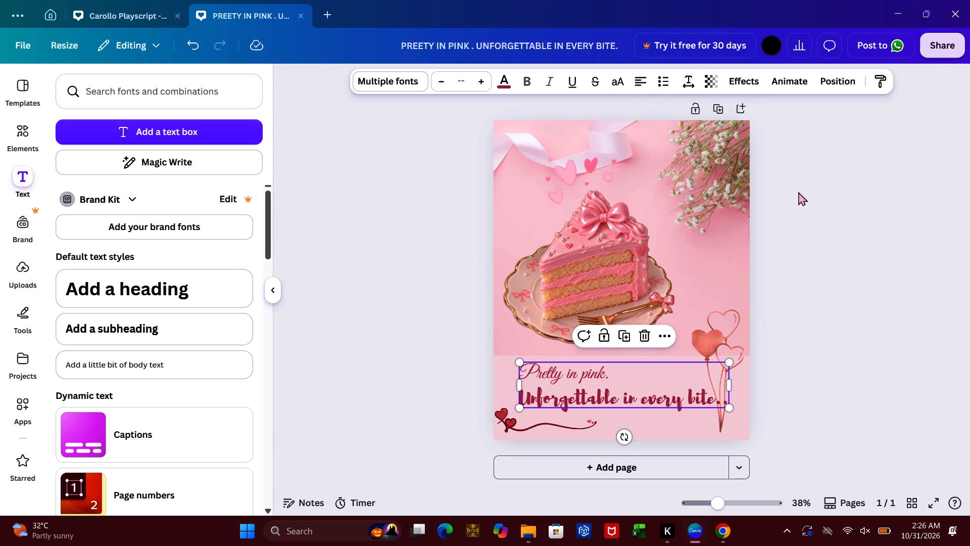
click(814, 212)
Move the slogan text box a little lower and centre it horizontally on the page.
drag(658, 372, 655, 378)
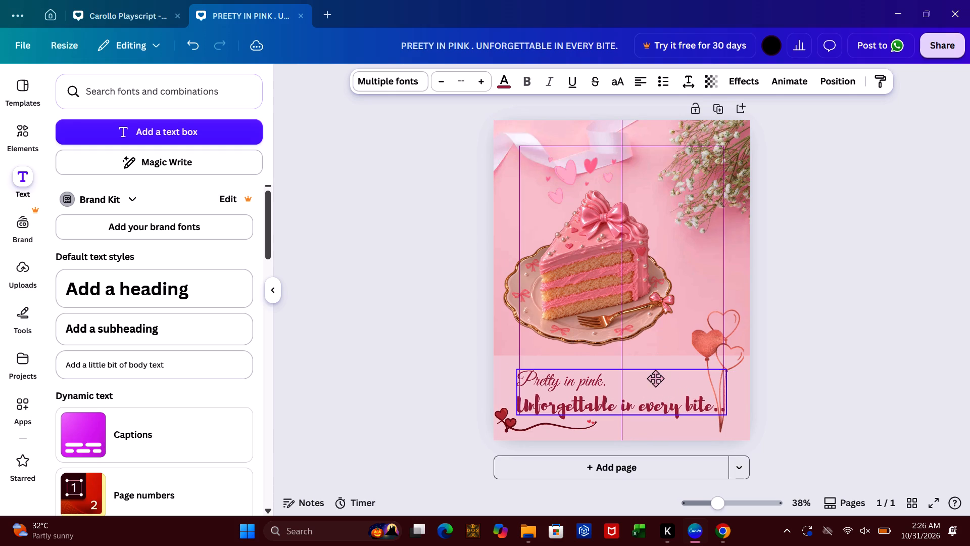
drag(655, 378, 656, 378)
click(782, 337)
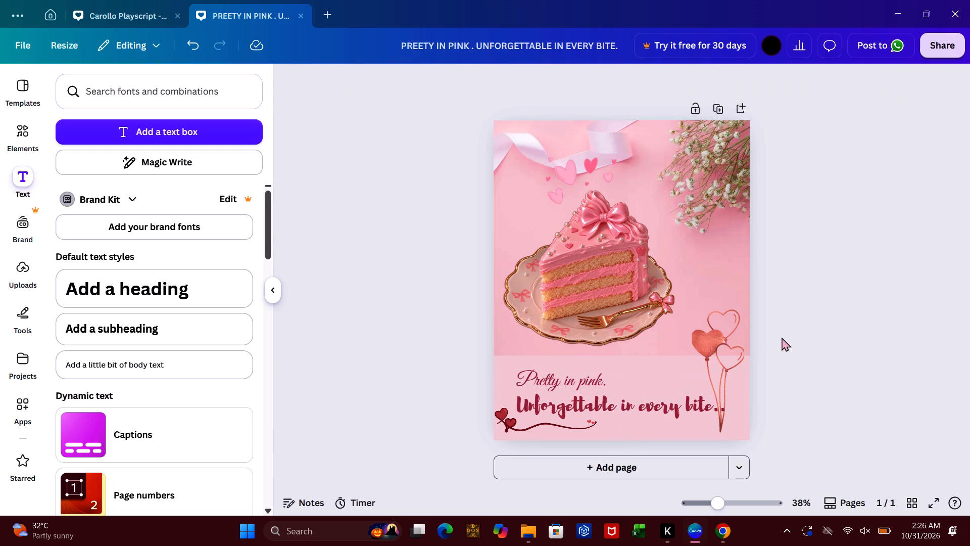
Move the heart balloons graphic up along the page's right edge so its strings end at the slogan's second line.
drag(725, 336, 729, 293)
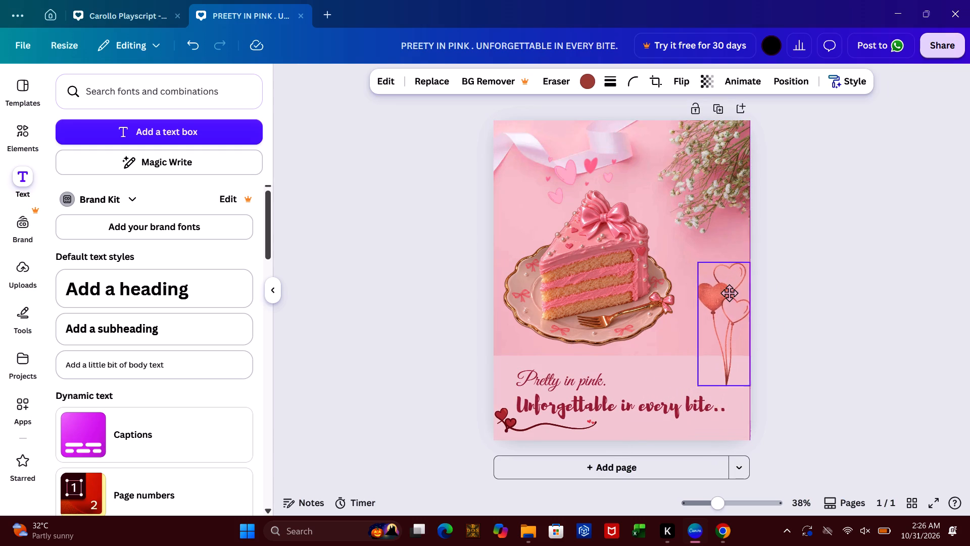
drag(729, 293, 726, 309)
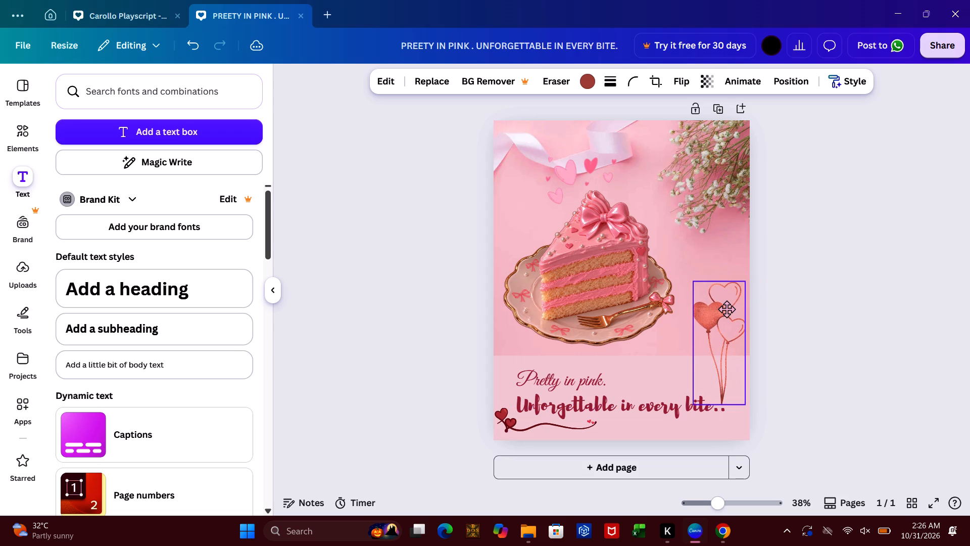
drag(726, 309, 723, 307)
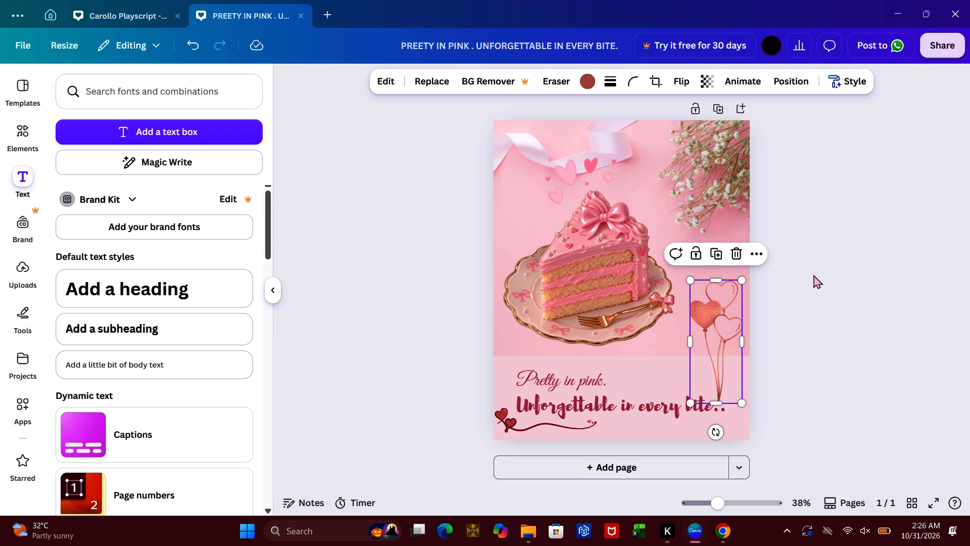
click(813, 275)
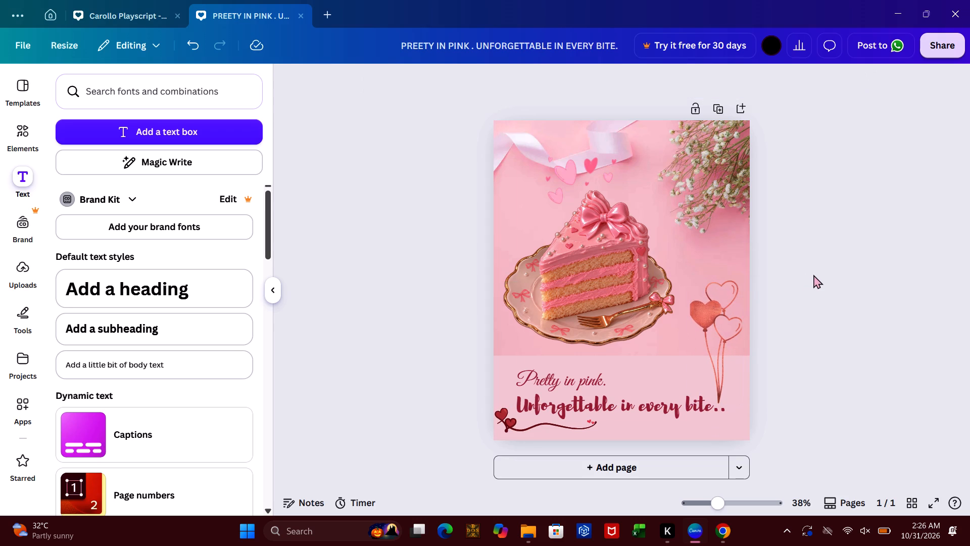
click(735, 299)
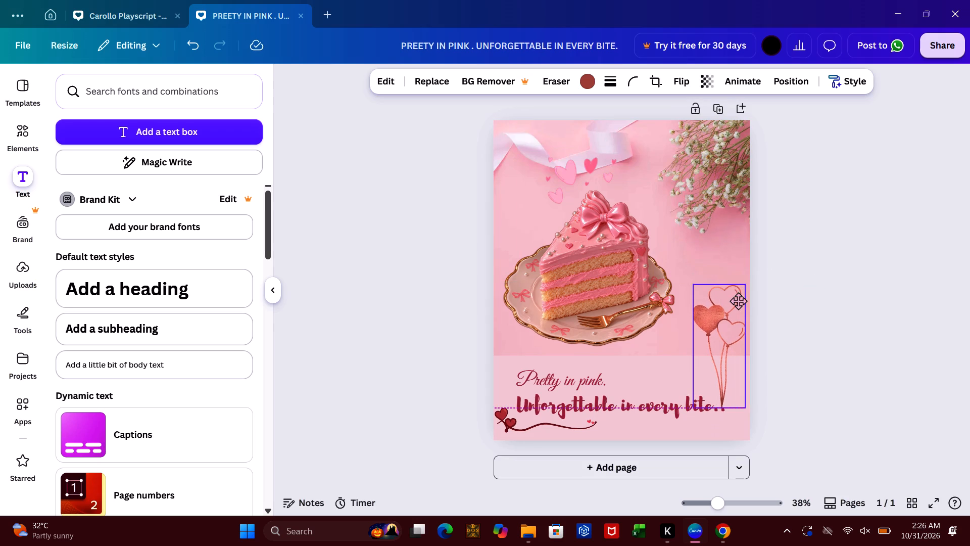
click(767, 286)
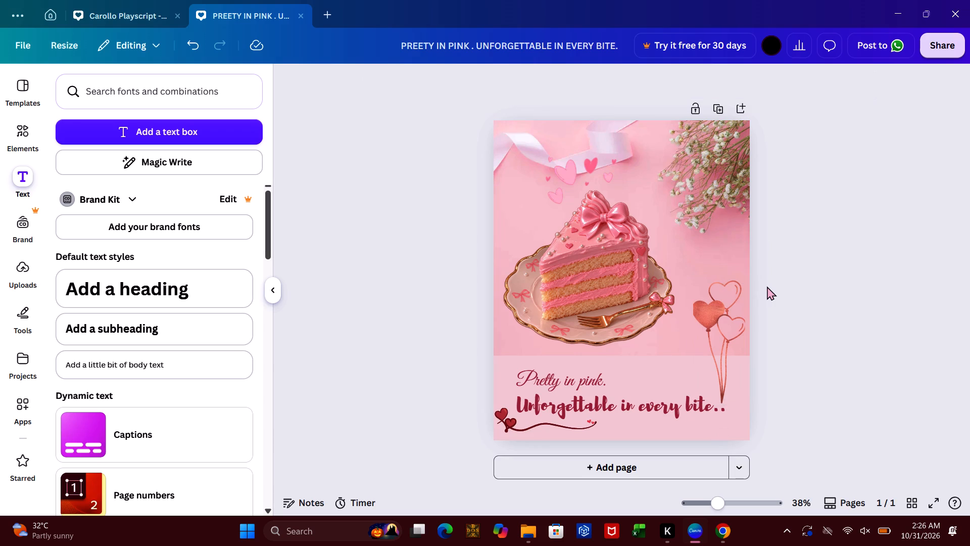
Adjust the heart balloons graphic's width from its left side, trying about 292 and leaving it slightly wider than before.
click(728, 290)
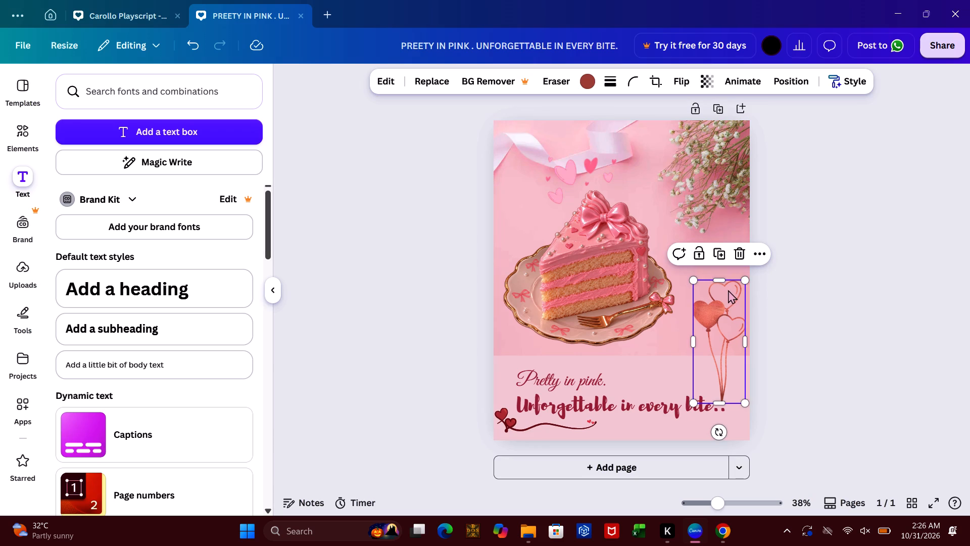
drag(695, 337, 675, 338)
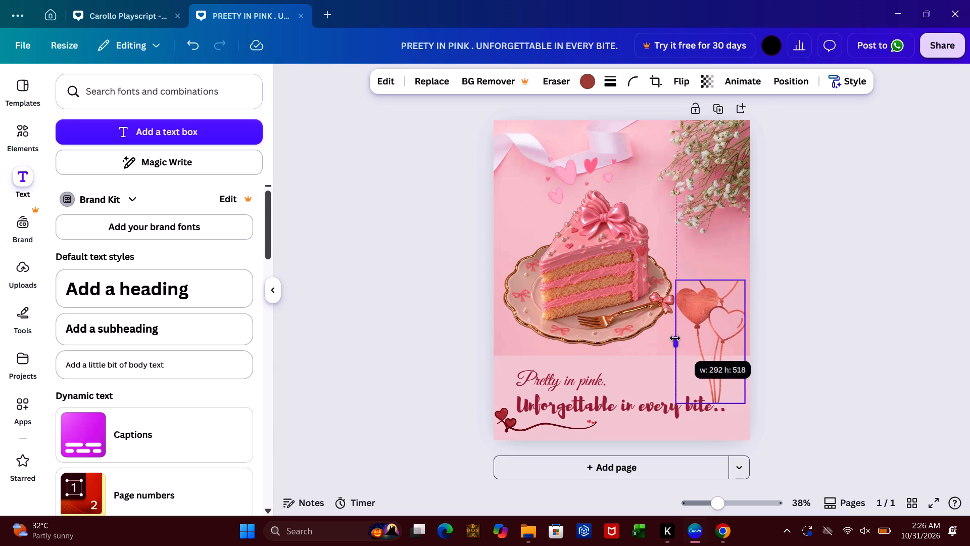
drag(675, 338, 698, 348)
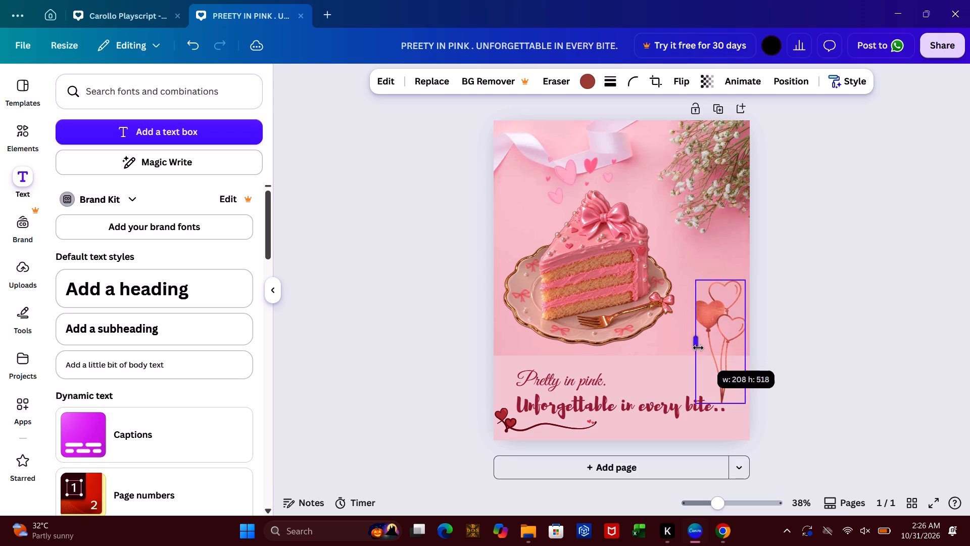
drag(698, 348, 692, 348)
click(765, 276)
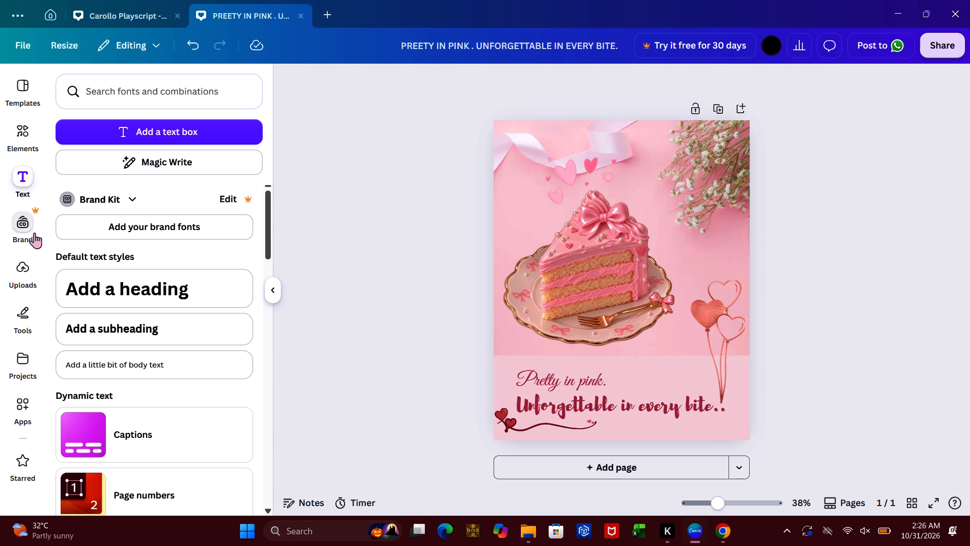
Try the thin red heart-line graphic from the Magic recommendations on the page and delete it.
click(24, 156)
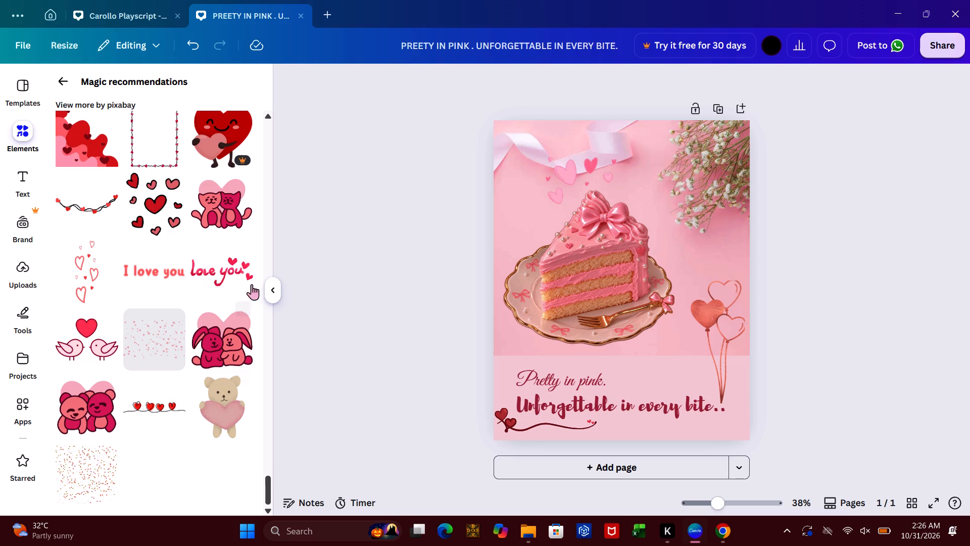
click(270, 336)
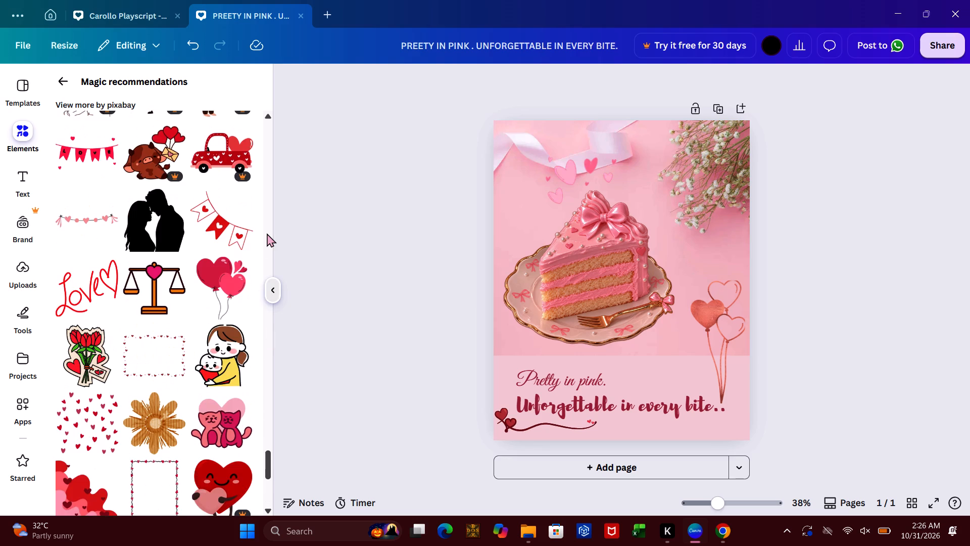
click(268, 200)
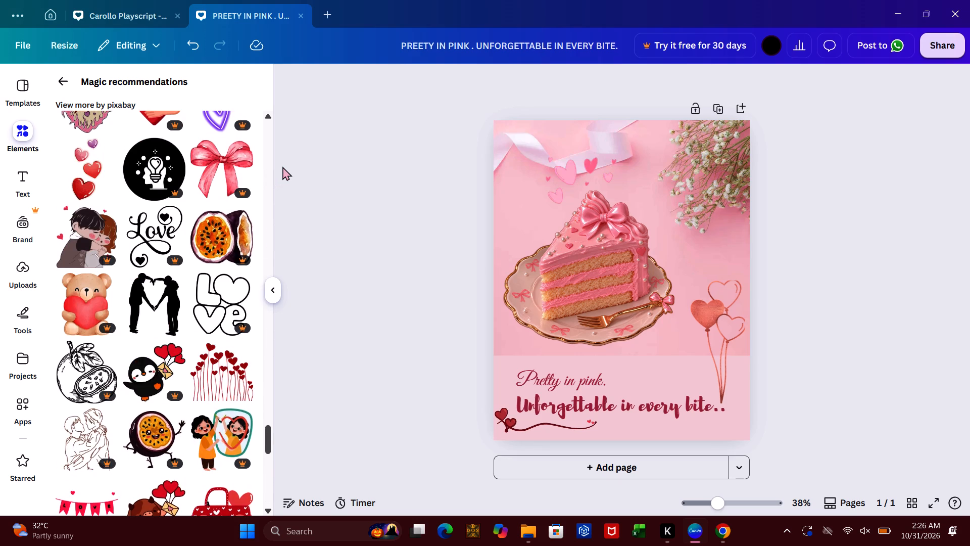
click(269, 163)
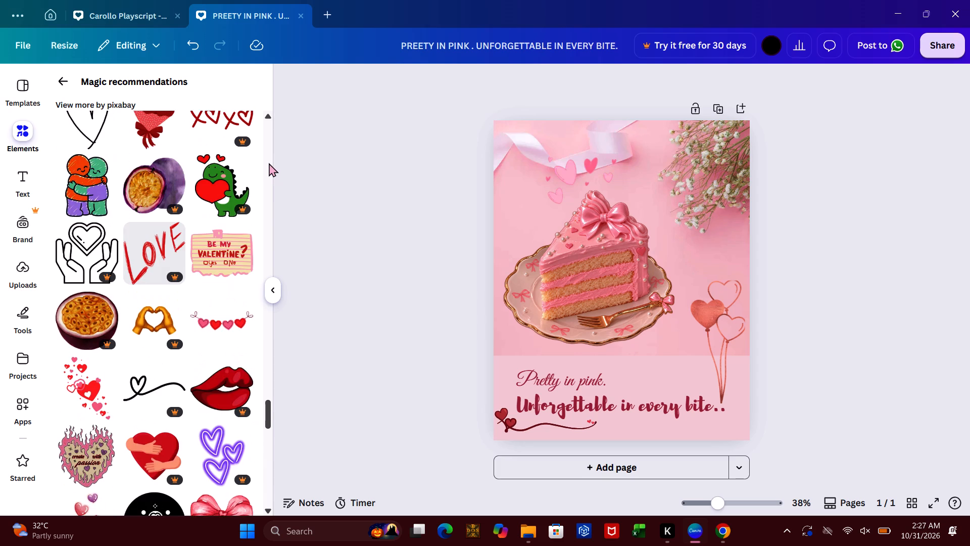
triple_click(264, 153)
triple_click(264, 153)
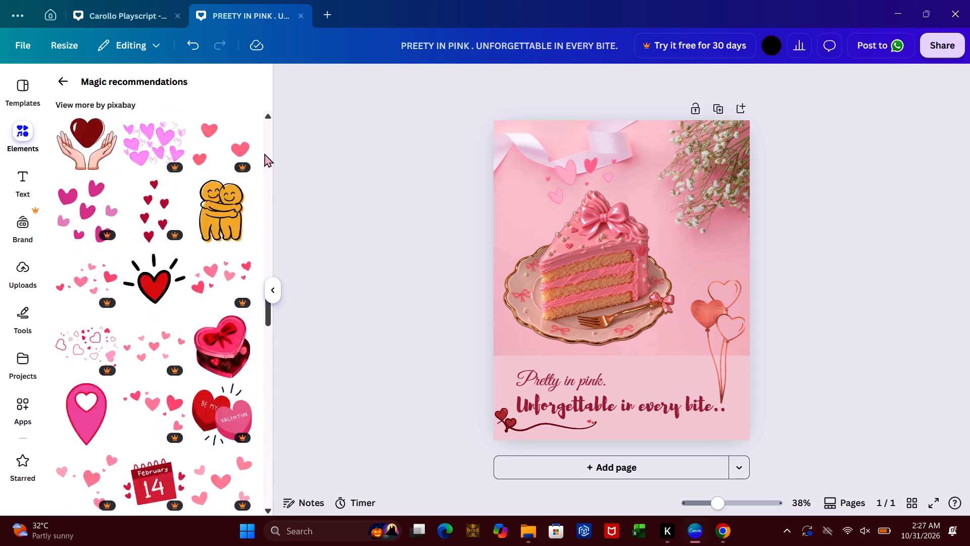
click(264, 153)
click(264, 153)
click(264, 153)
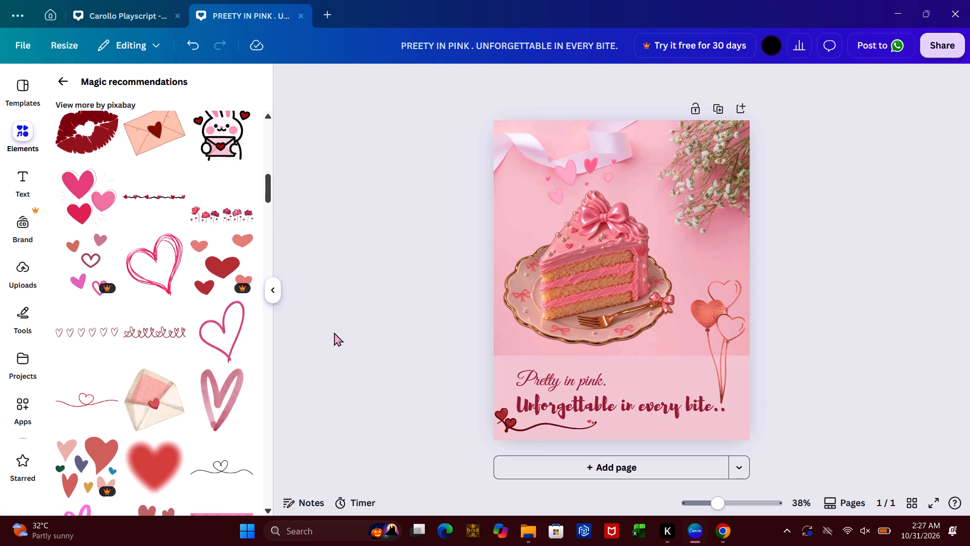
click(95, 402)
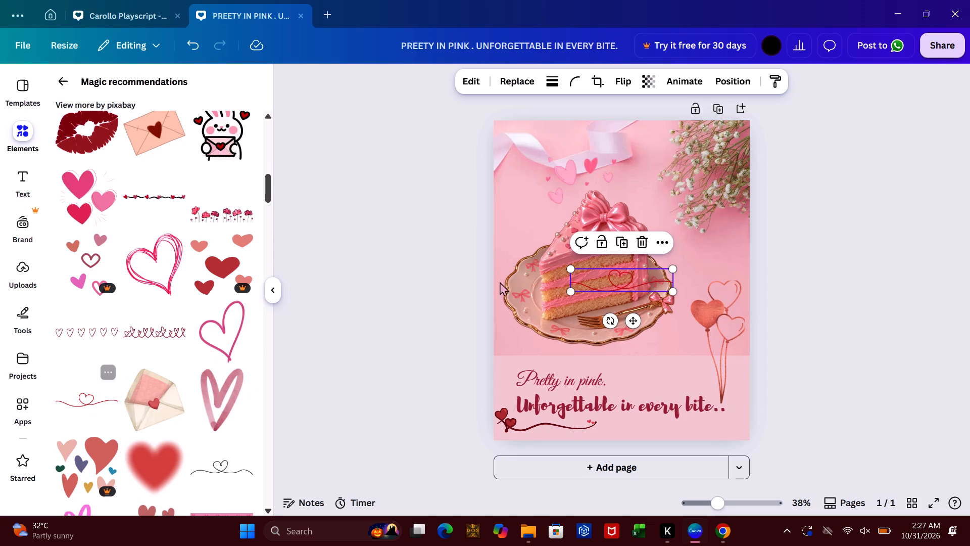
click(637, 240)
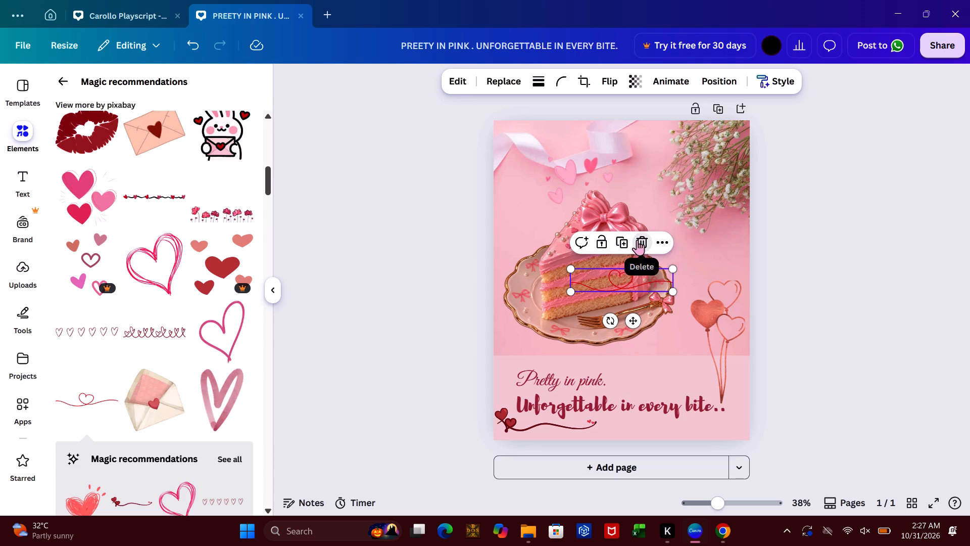
Add the dark red looped heart graphic with the long swash from the Magic recommendations to the page.
click(266, 375)
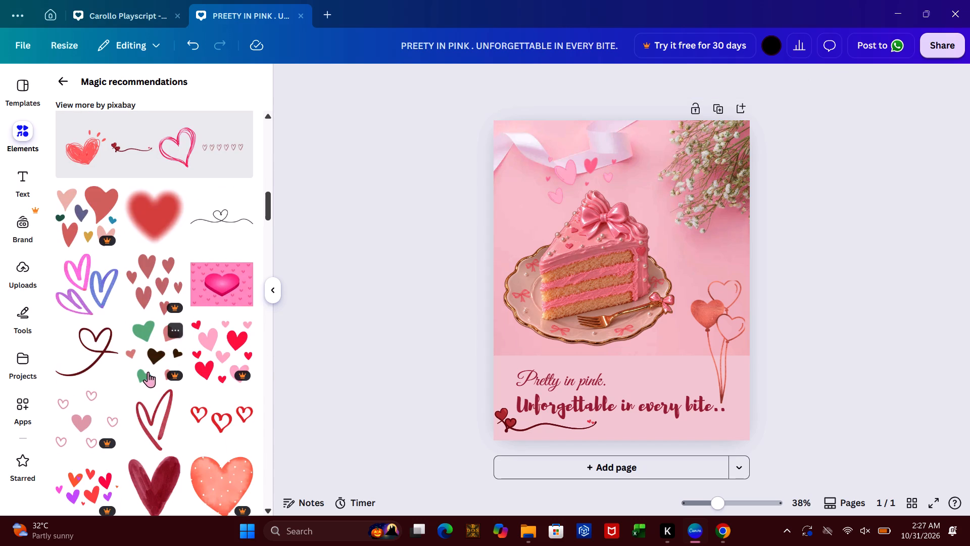
click(103, 360)
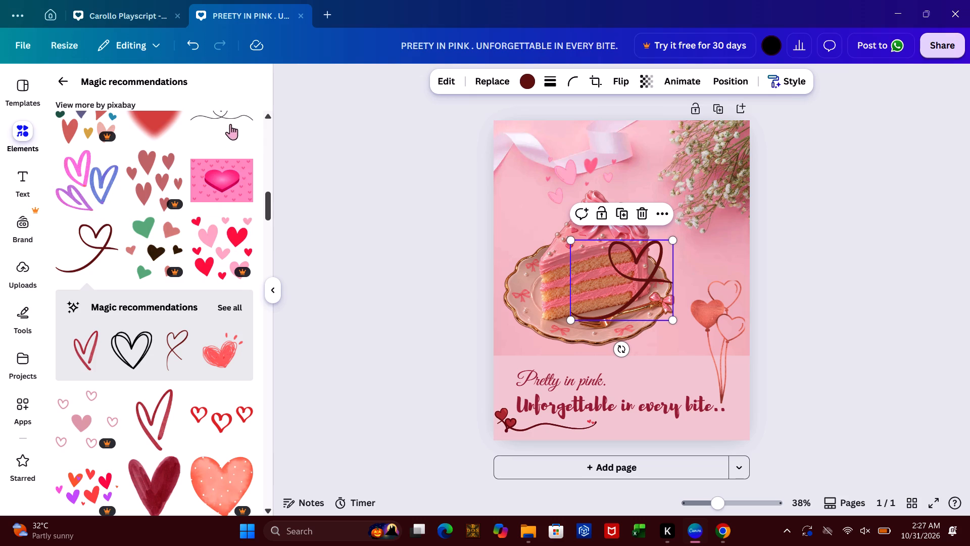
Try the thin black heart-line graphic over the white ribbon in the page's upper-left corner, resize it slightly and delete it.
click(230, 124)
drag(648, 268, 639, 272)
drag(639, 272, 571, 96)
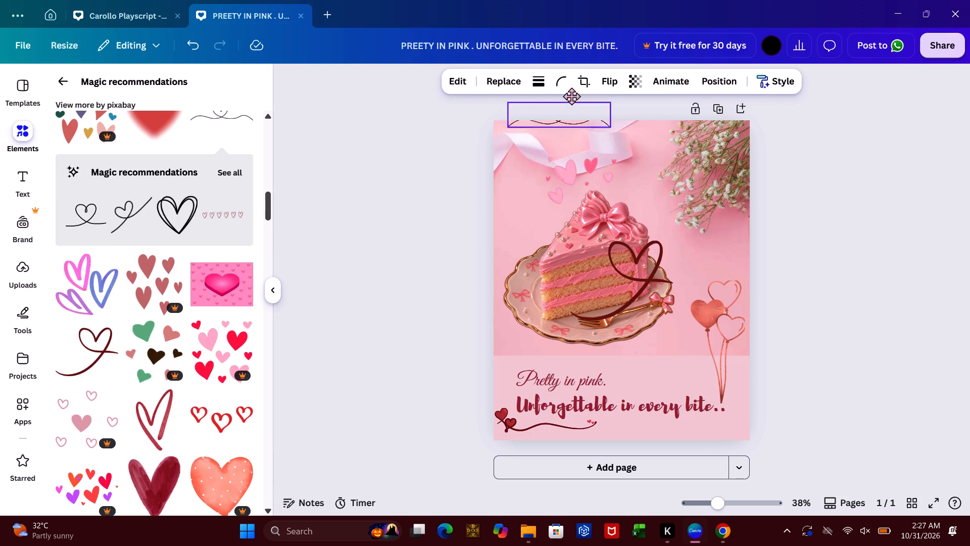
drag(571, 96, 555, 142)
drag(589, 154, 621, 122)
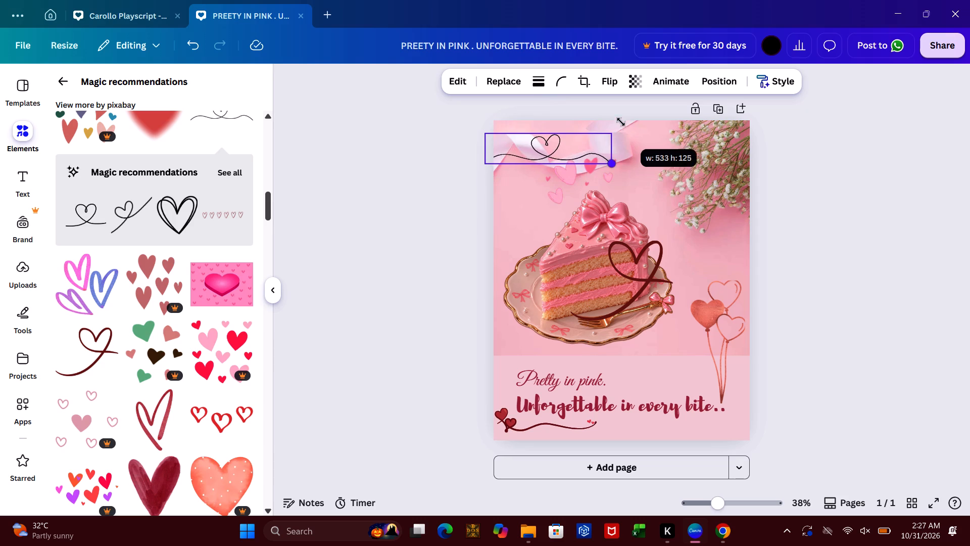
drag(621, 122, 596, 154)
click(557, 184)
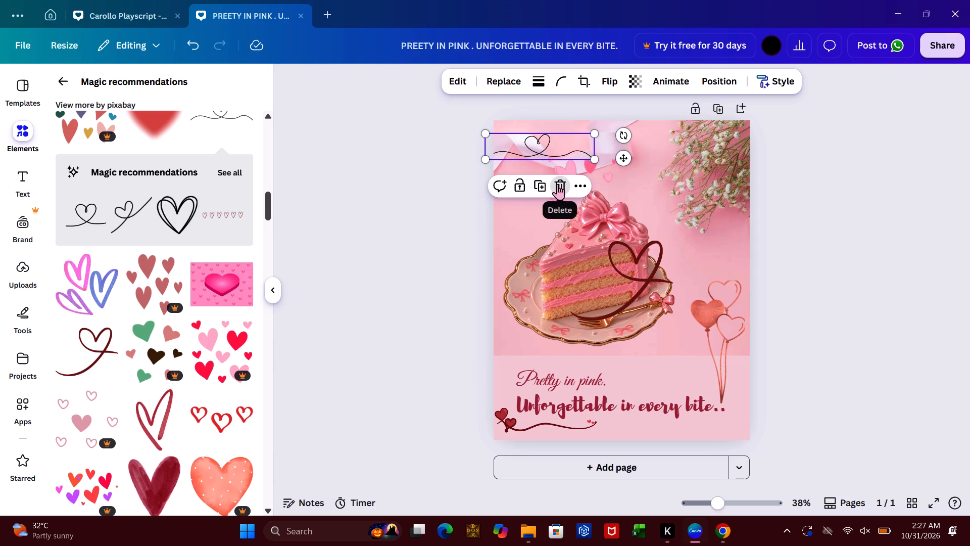
Shrink the dark red looped heart to about half its size and place it over the small pink hearts above the cake.
drag(642, 274, 576, 162)
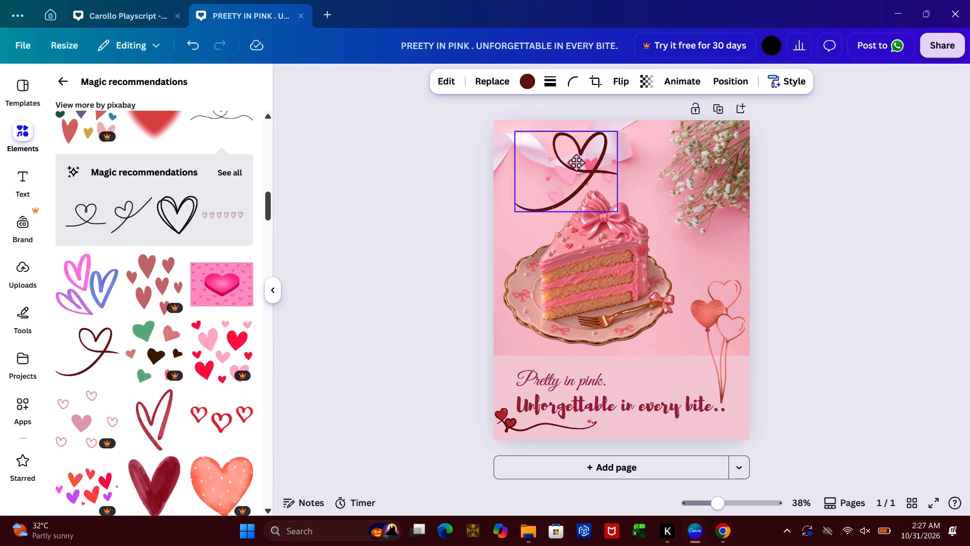
drag(576, 162, 589, 169)
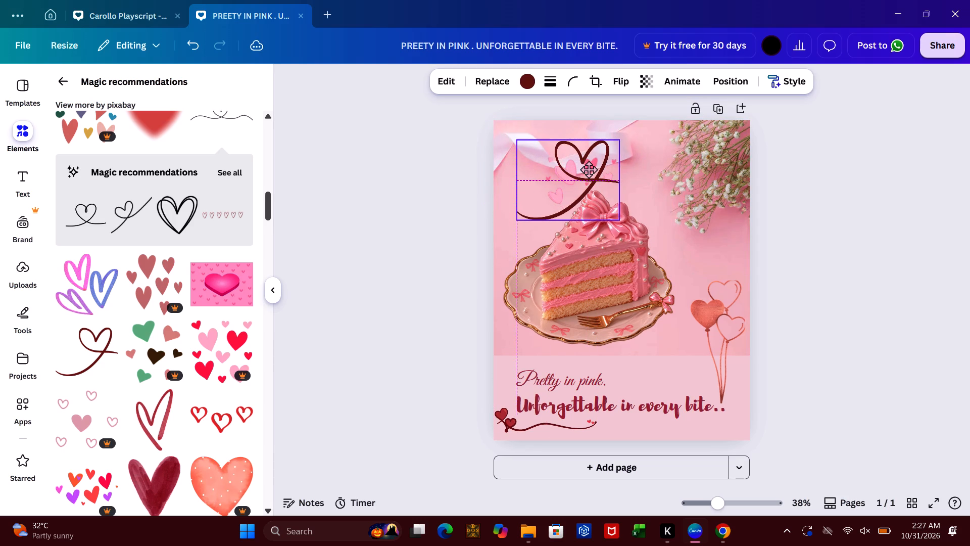
drag(589, 169, 553, 183)
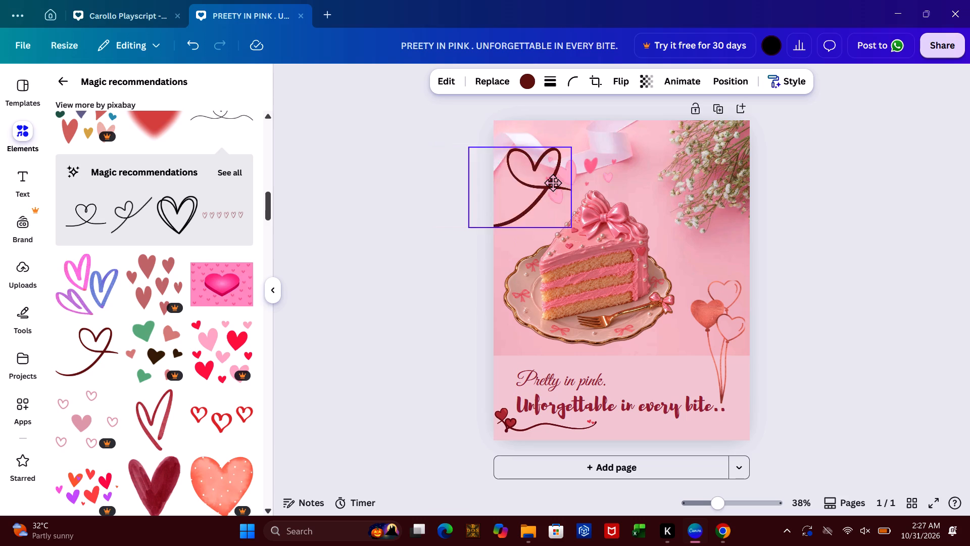
drag(553, 183, 585, 180)
drag(615, 226, 592, 182)
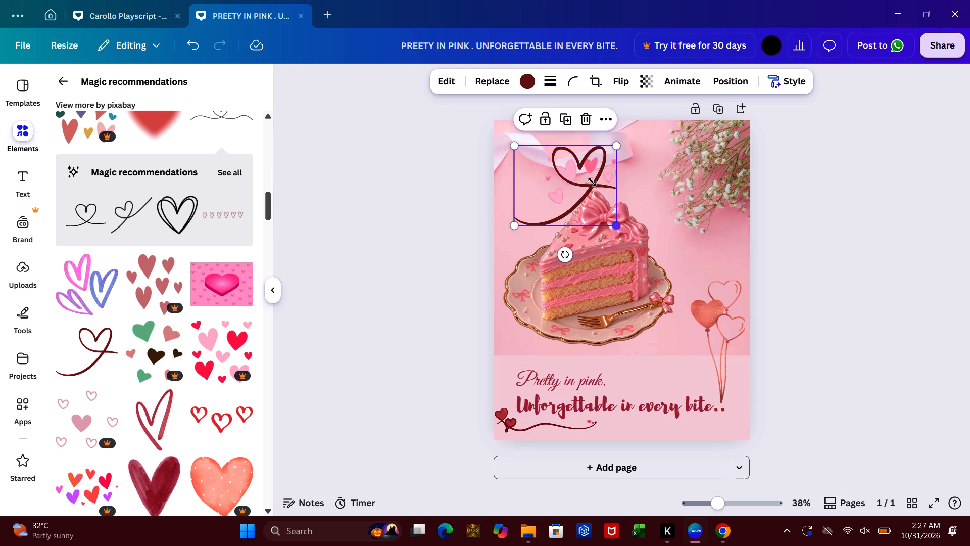
drag(592, 182, 571, 169)
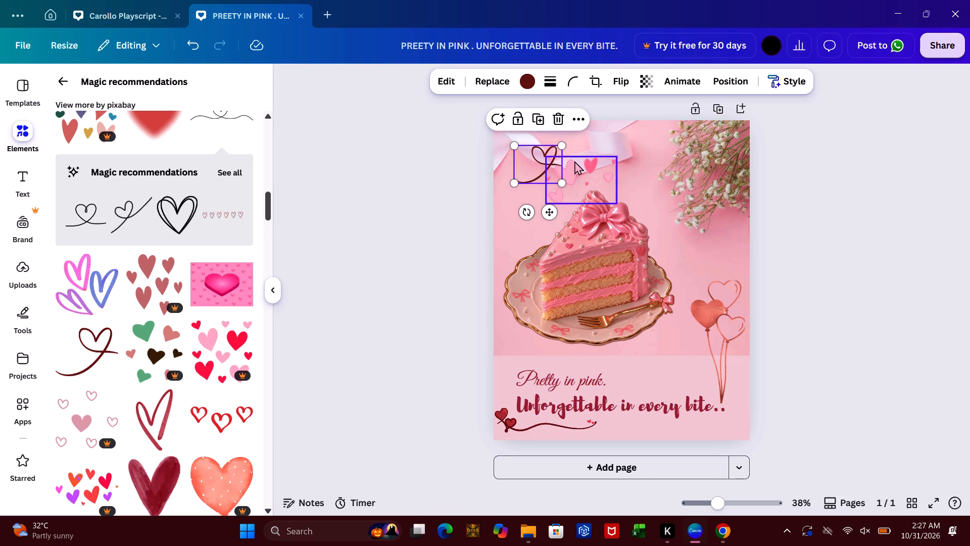
drag(549, 159, 596, 164)
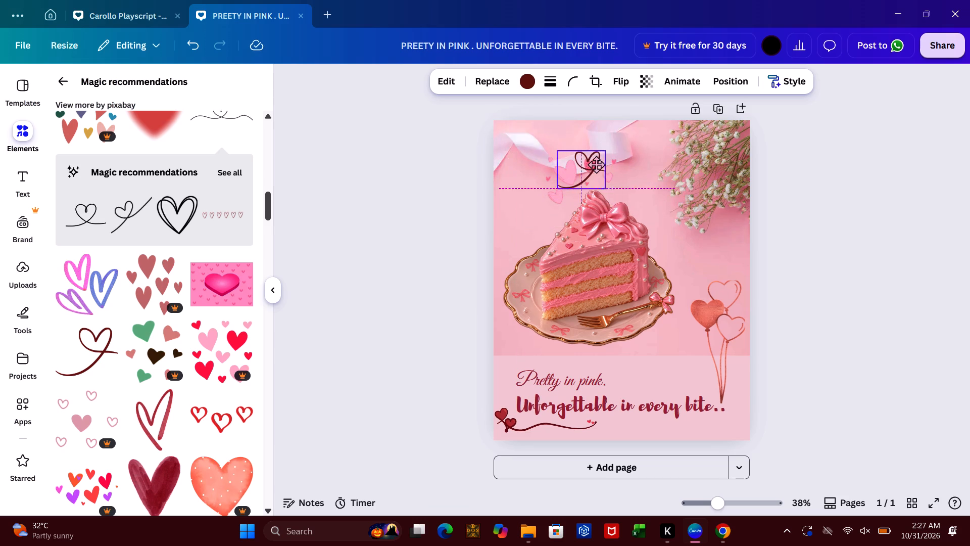
drag(596, 164, 592, 172)
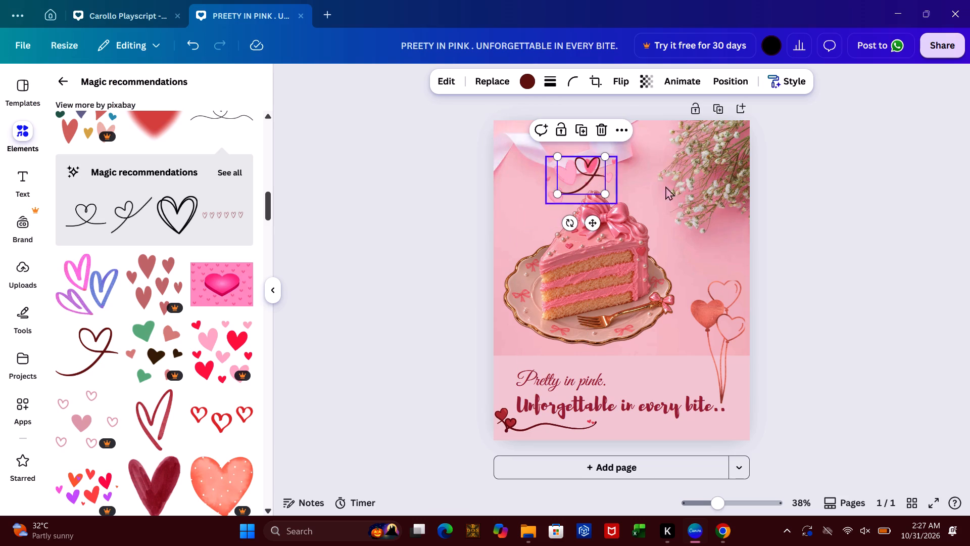
click(717, 197)
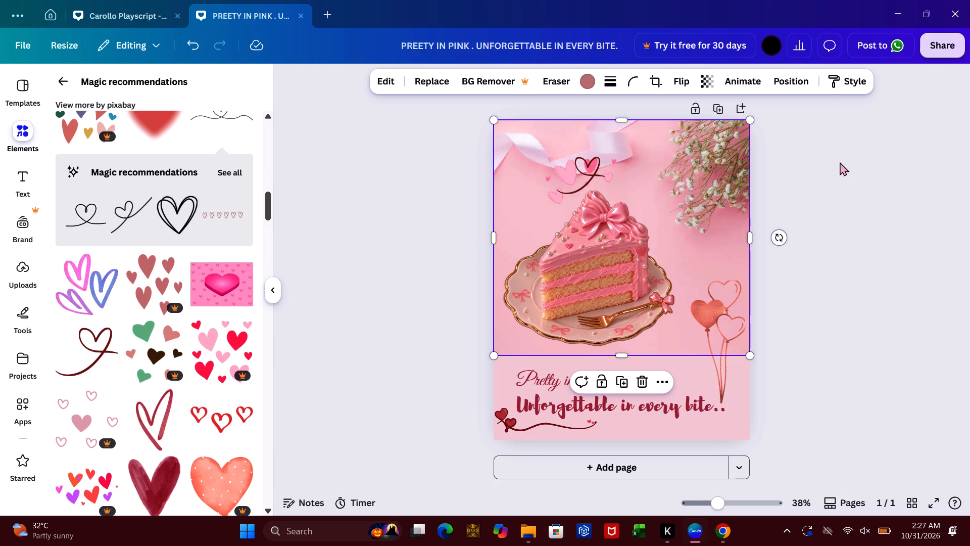
click(840, 162)
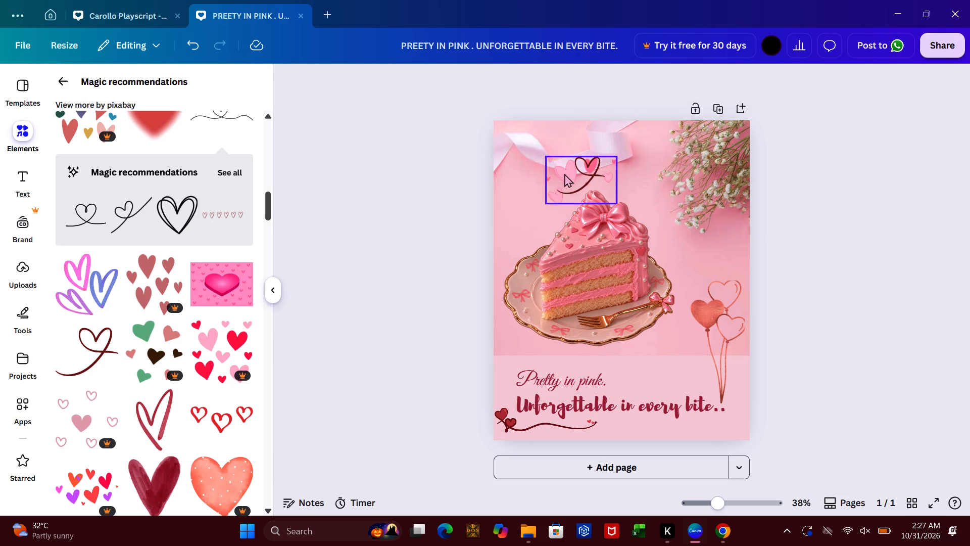
Move the dark red looped heart down into the slogan area, just after "Pretty in pink.".
drag(579, 187, 658, 192)
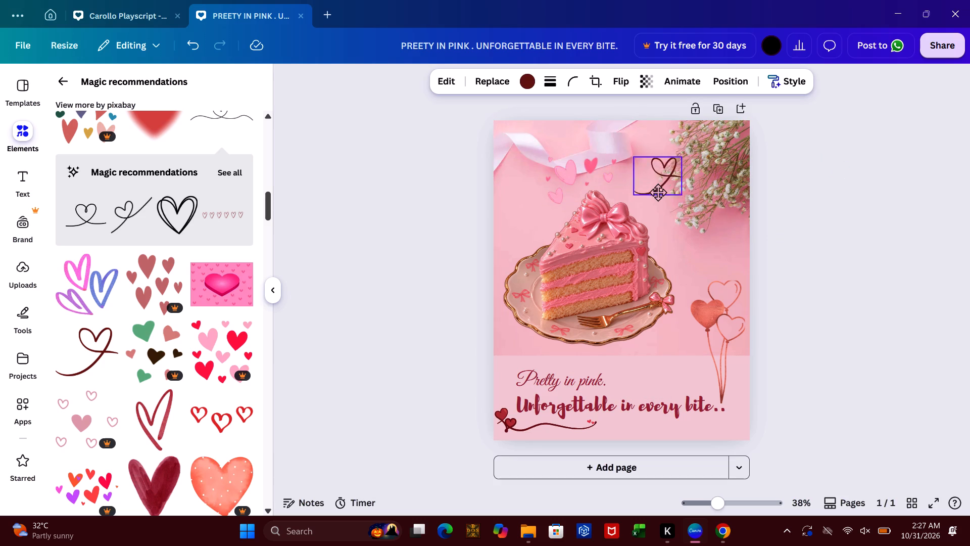
drag(658, 192, 677, 225)
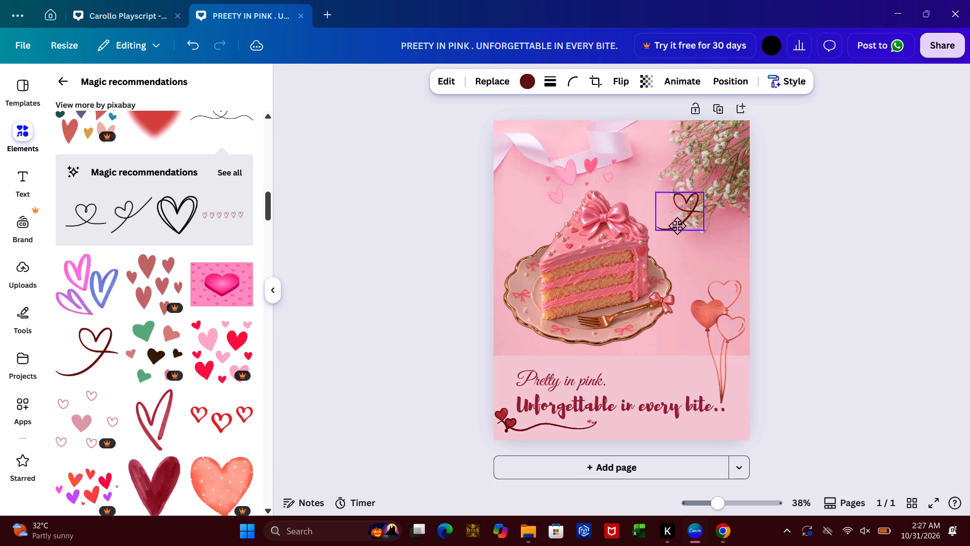
drag(677, 225, 725, 428)
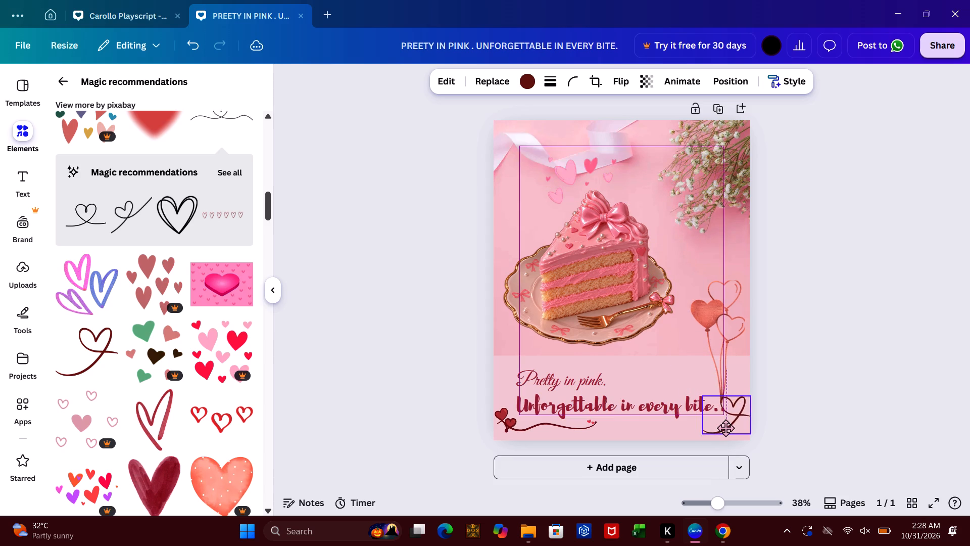
drag(725, 428, 672, 377)
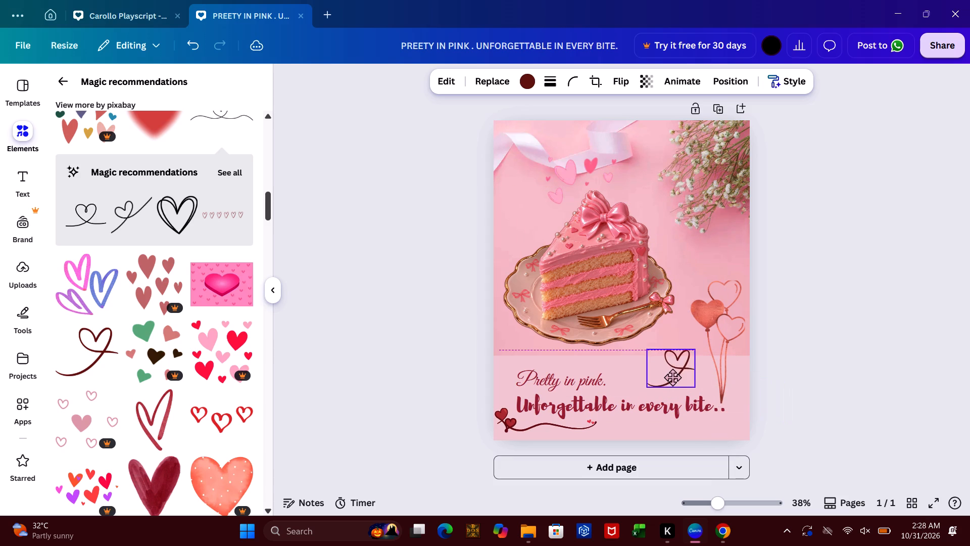
drag(672, 377, 628, 380)
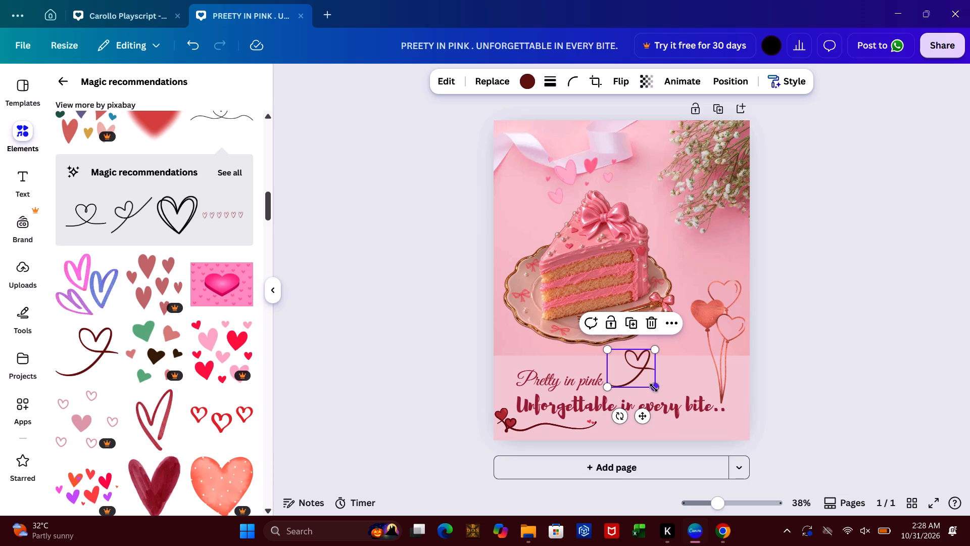
Resize the looped heart to about 109 by 85 and position it at the end of "Pretty in pink." like a flourish.
drag(654, 388, 633, 371)
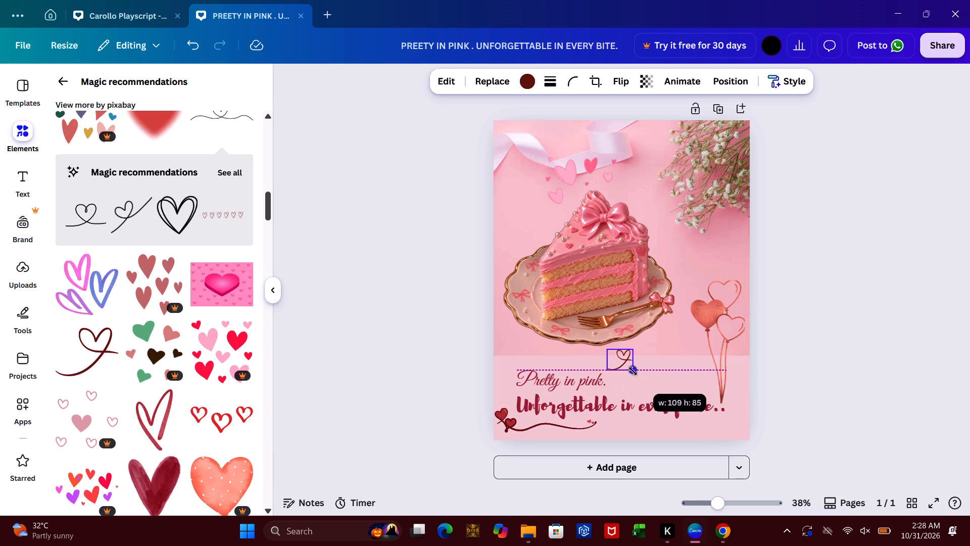
drag(633, 371, 633, 371)
click(624, 364)
drag(624, 364, 625, 380)
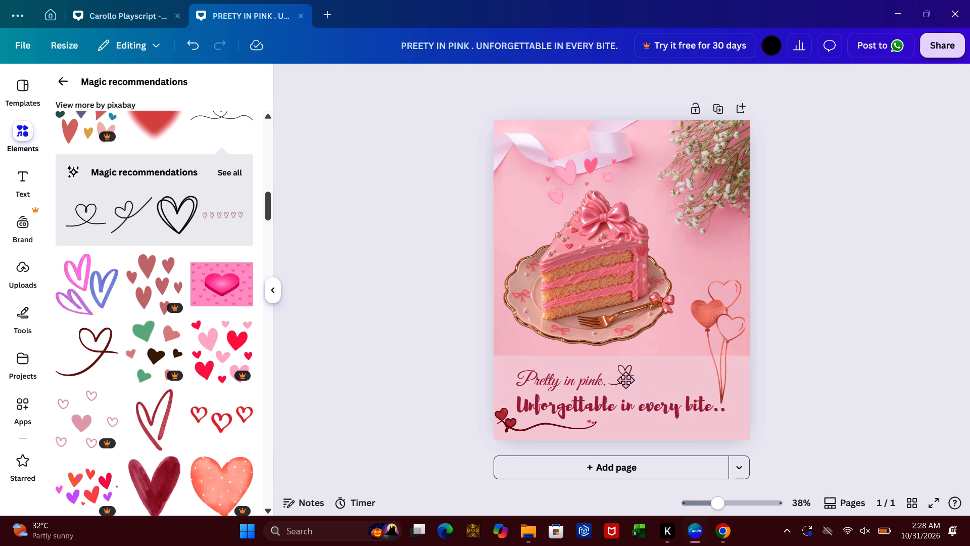
drag(625, 380, 622, 380)
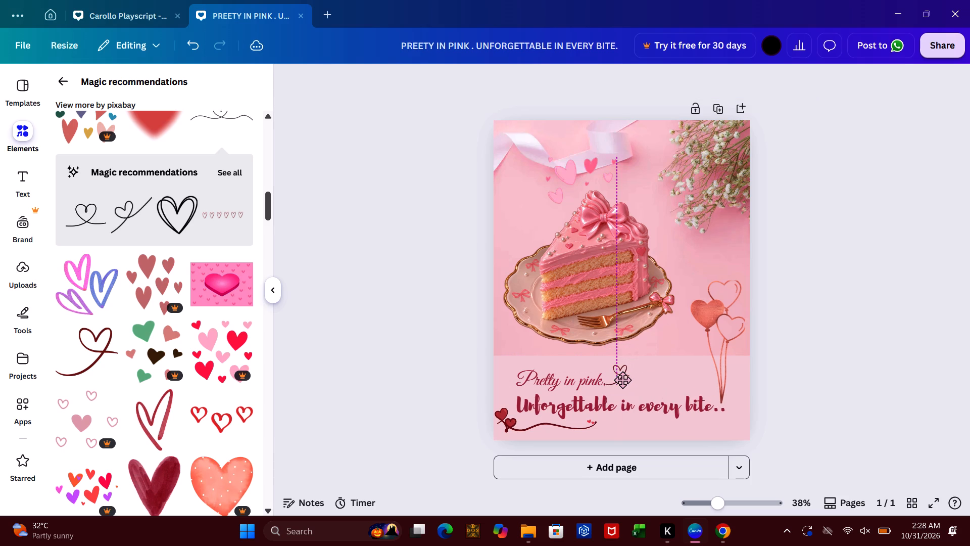
drag(622, 380, 624, 379)
click(801, 330)
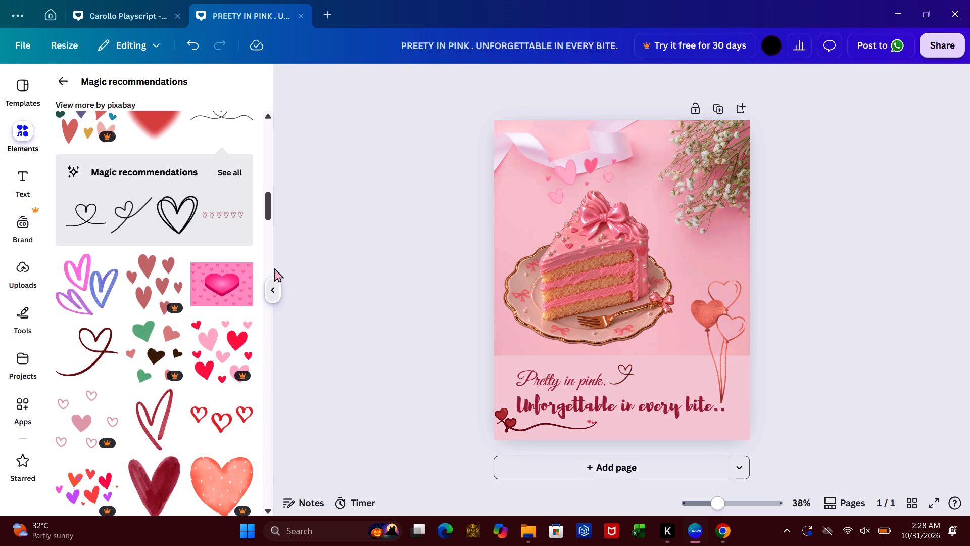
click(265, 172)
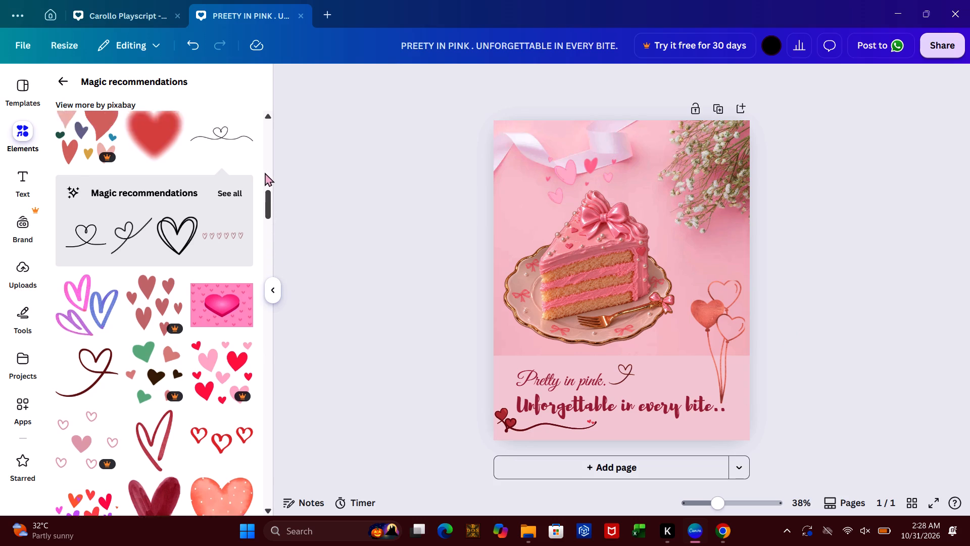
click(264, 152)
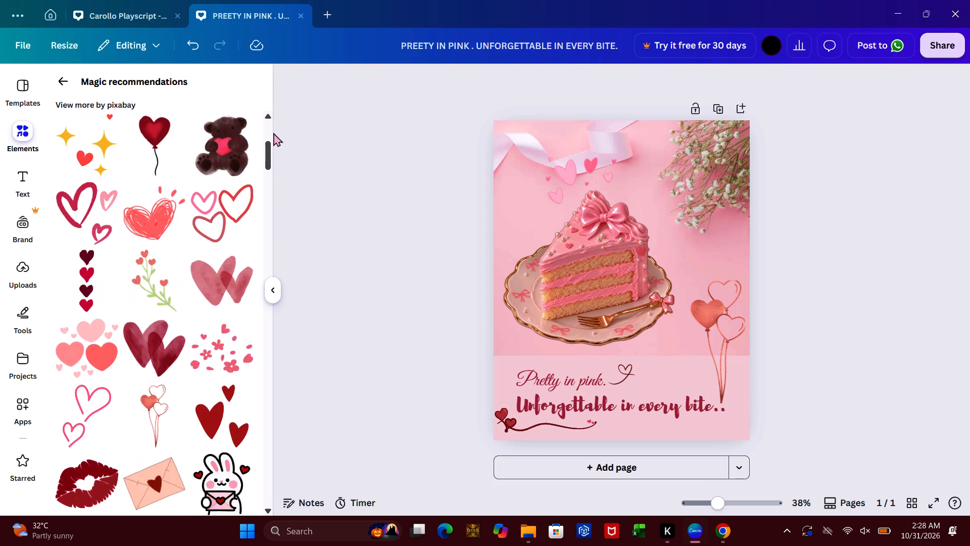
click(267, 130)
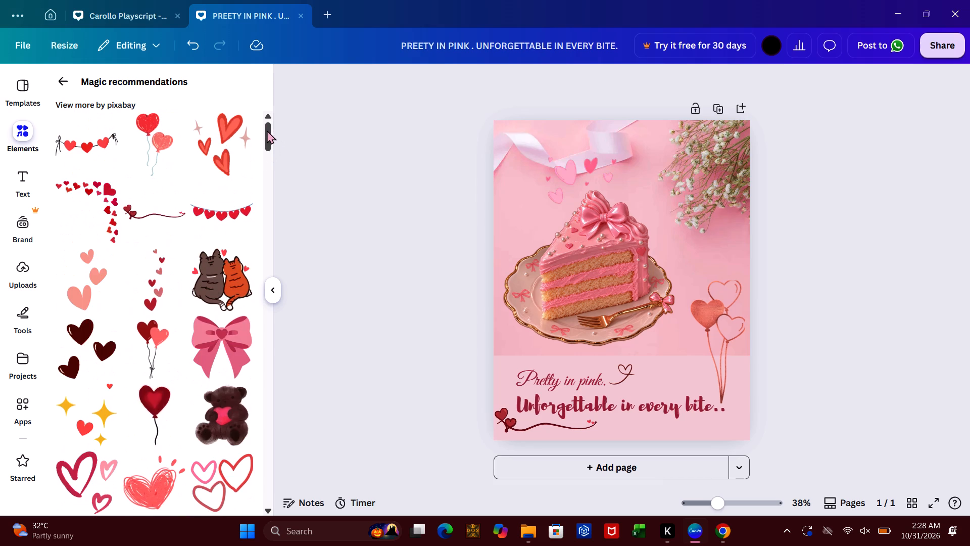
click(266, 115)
Adjust the white balance of the small pink hearts above the cake to temperature 100 and tint 100.
click(585, 196)
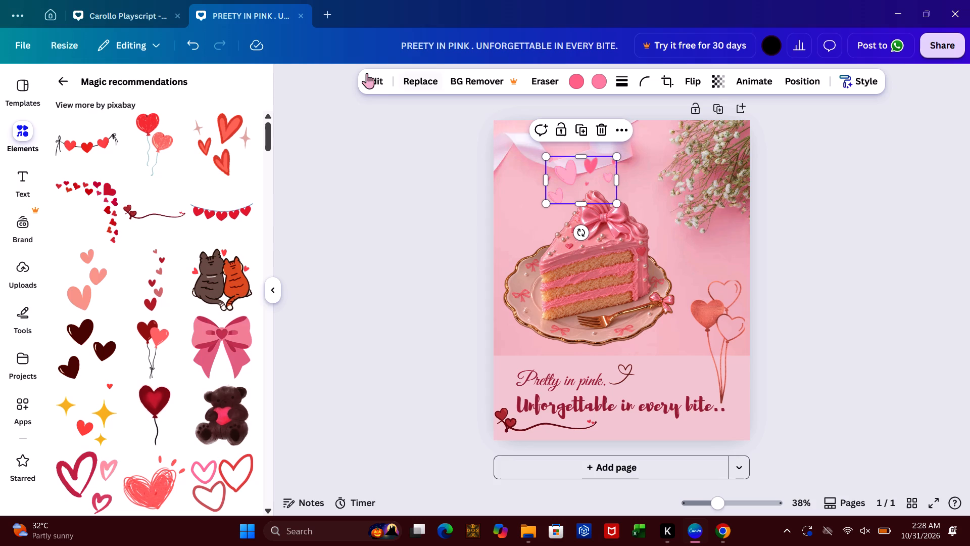
click(373, 78)
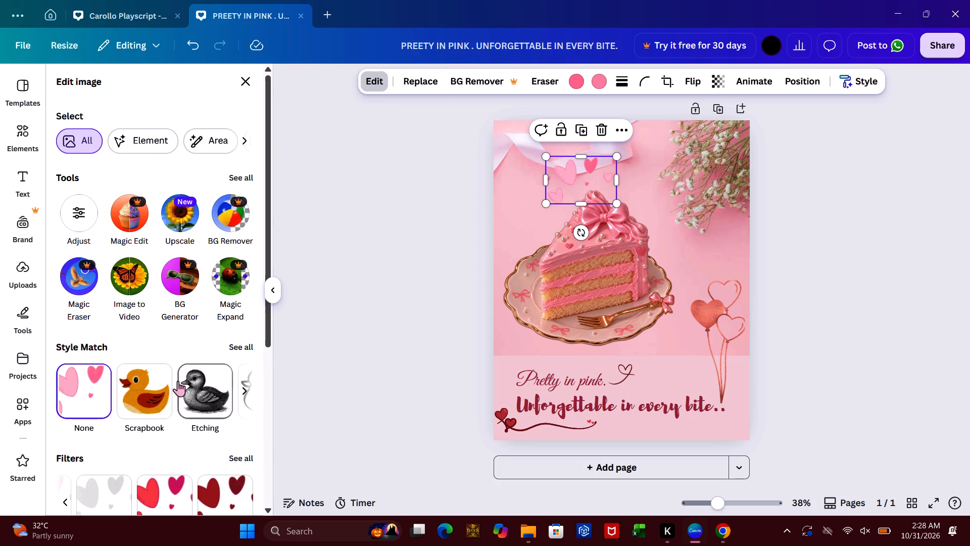
click(79, 205)
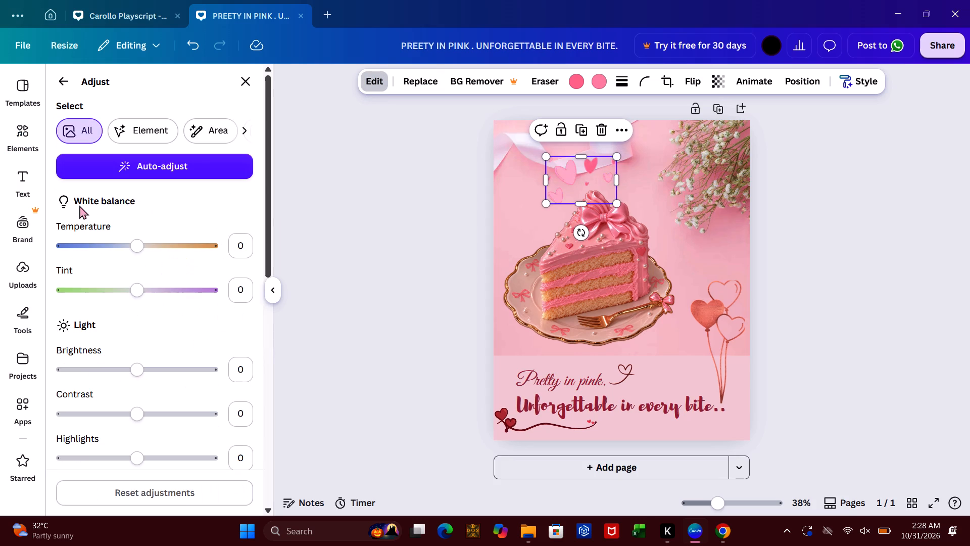
click(162, 241)
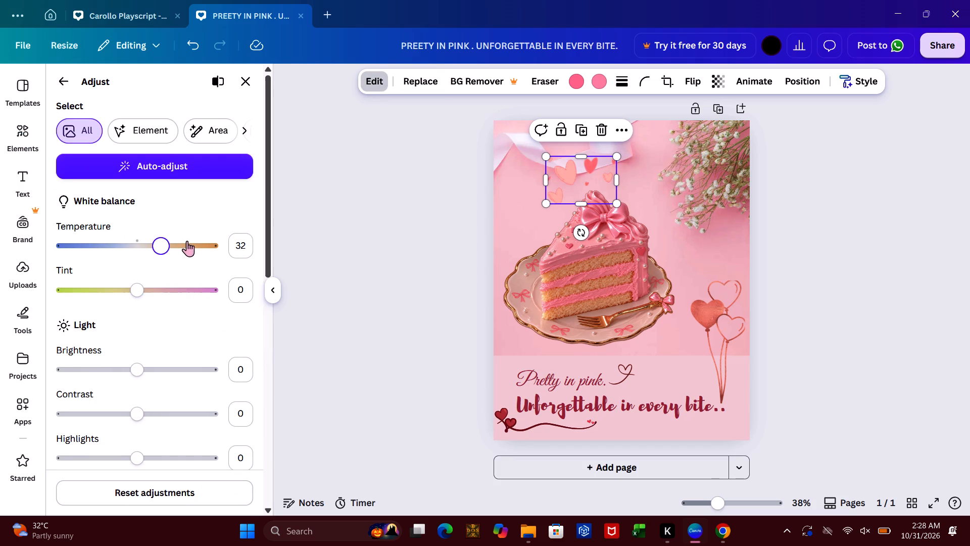
click(187, 241)
click(137, 239)
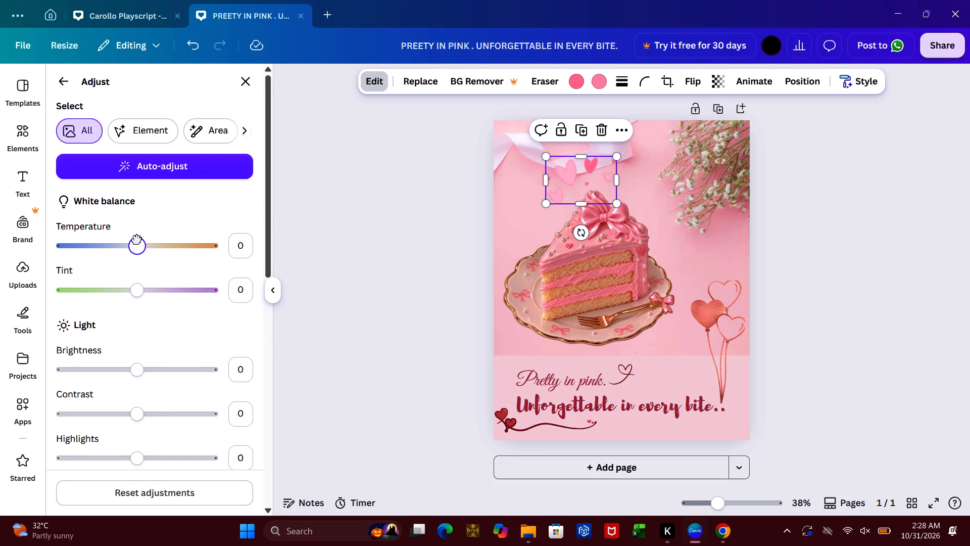
click(168, 244)
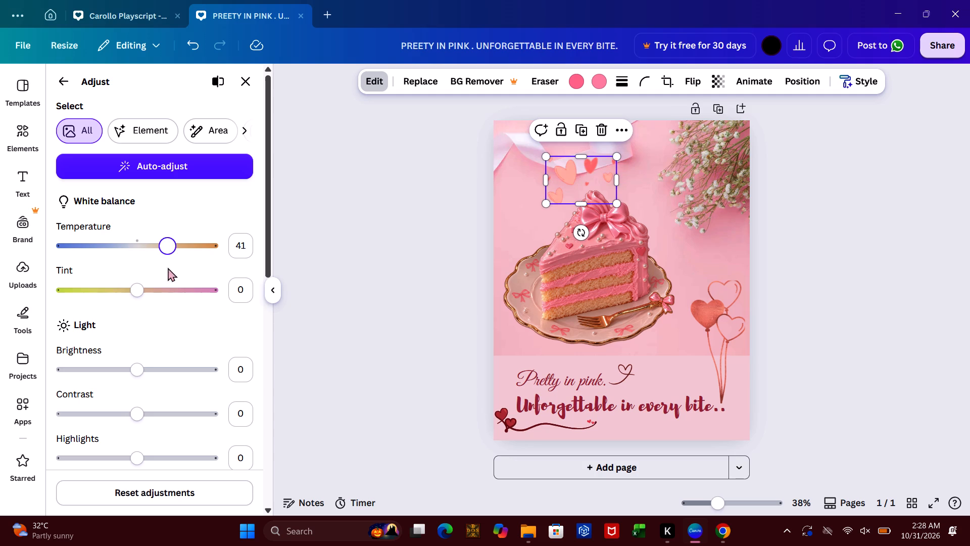
click(193, 292)
click(205, 290)
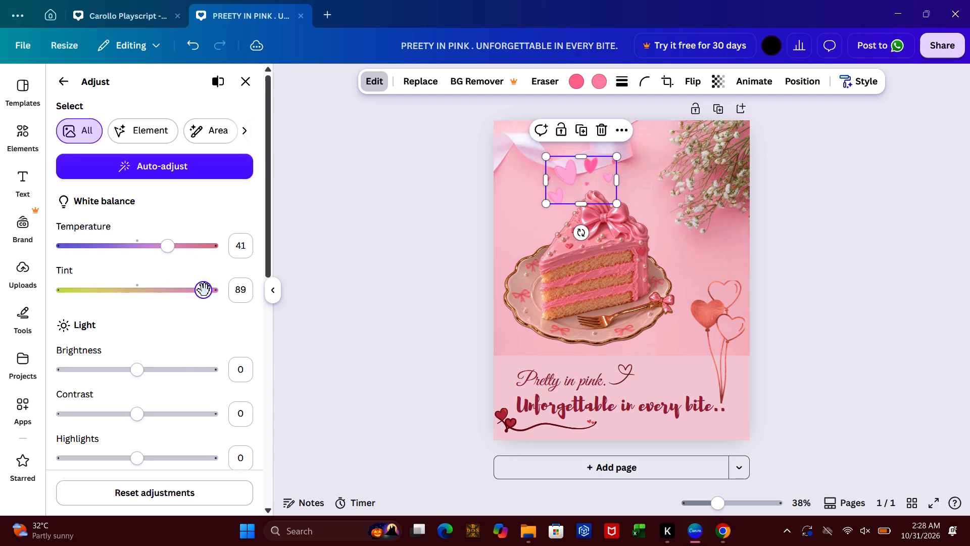
click(218, 295)
click(214, 249)
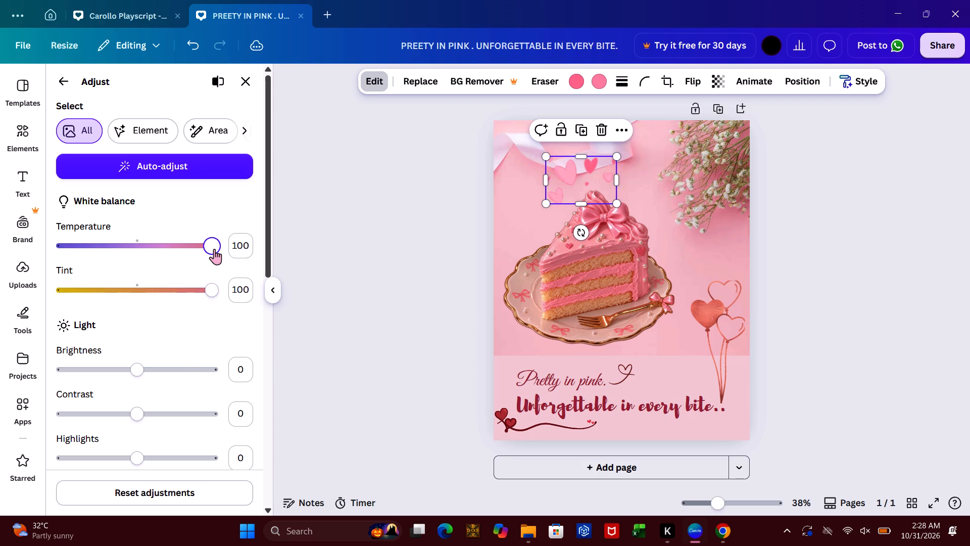
Try lighter and darker brightness levels on the small pink hearts and settle on -13.
click(181, 366)
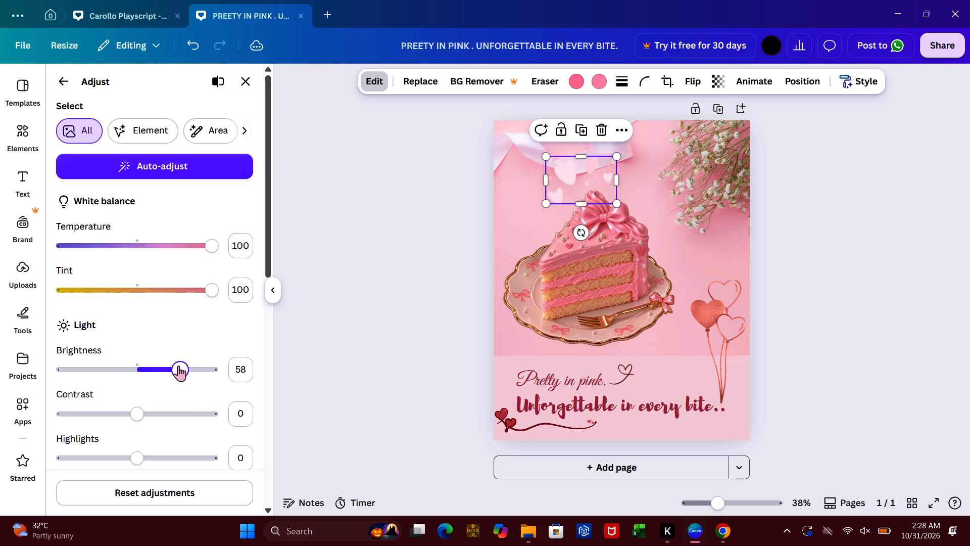
click(93, 371)
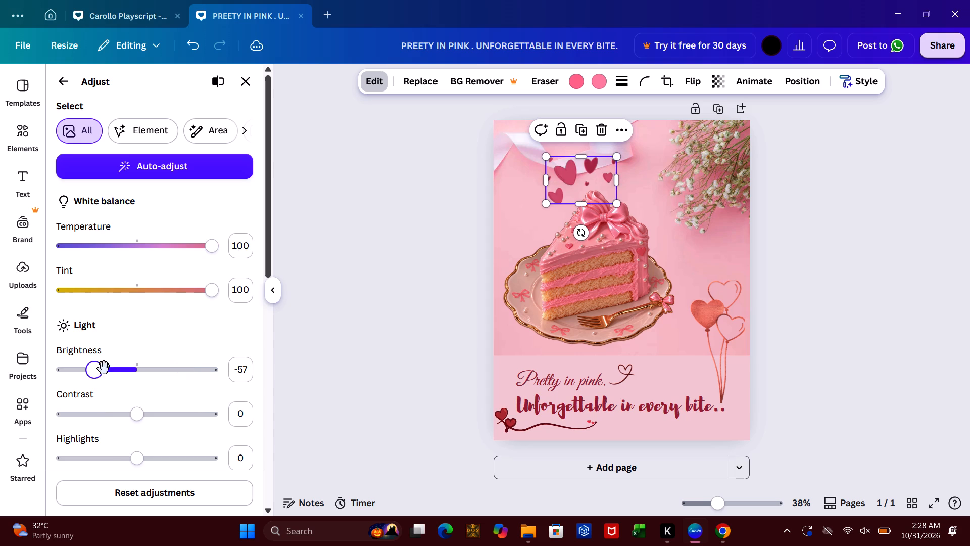
click(115, 368)
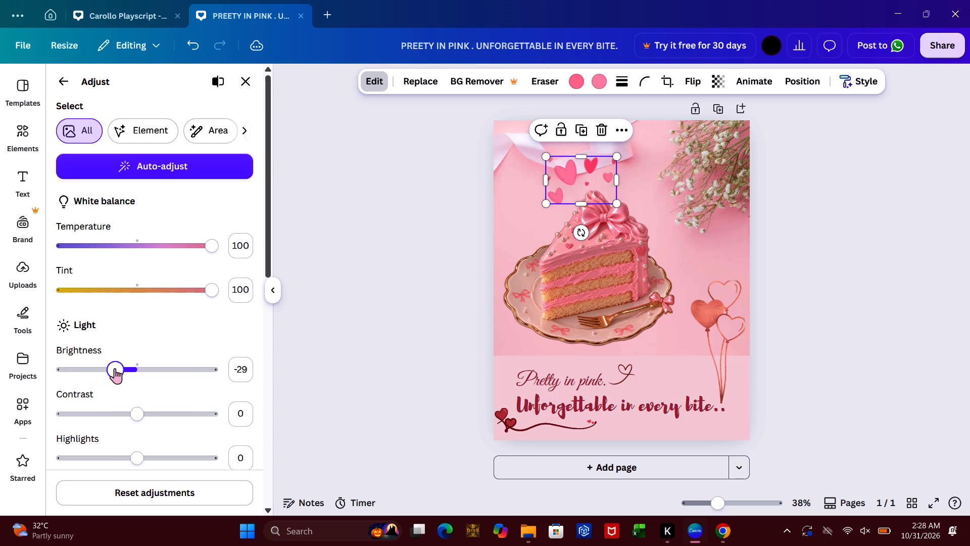
click(115, 368)
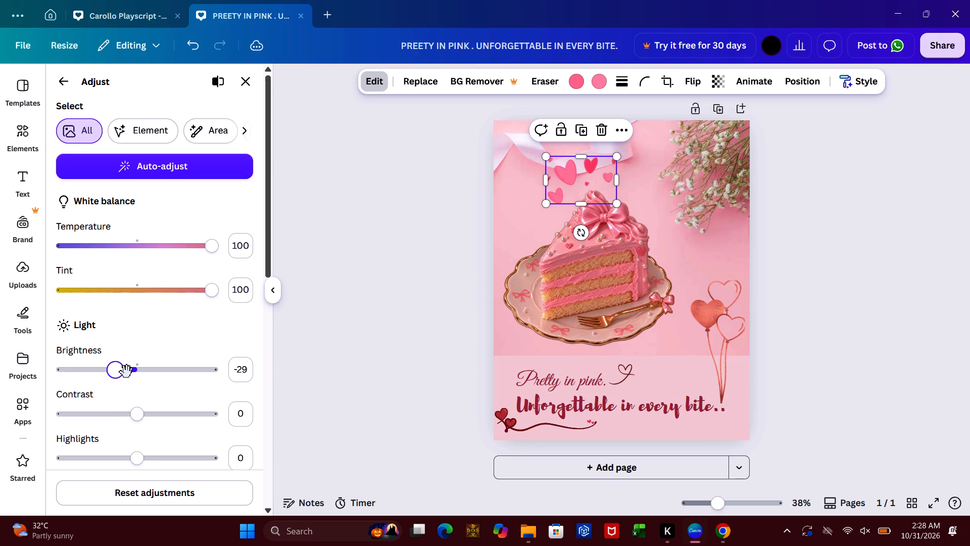
click(127, 372)
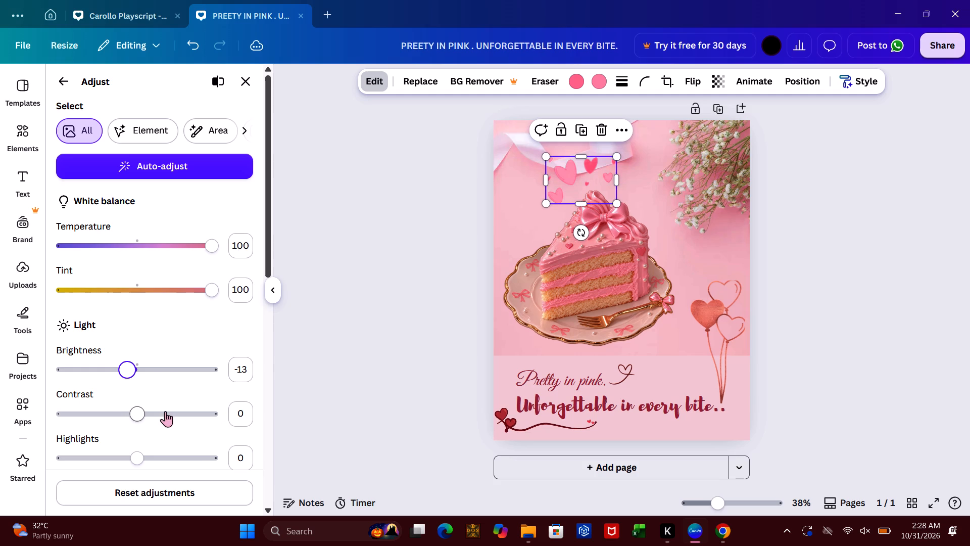
Set the small pink hearts' contrast to -3 and highlights to 12 after trying higher and lower levels.
click(165, 411)
click(96, 404)
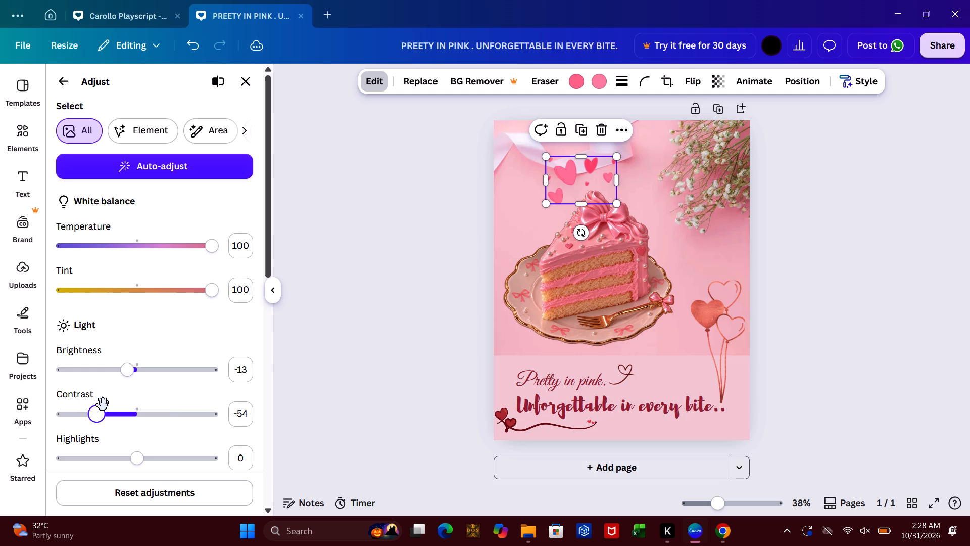
click(124, 416)
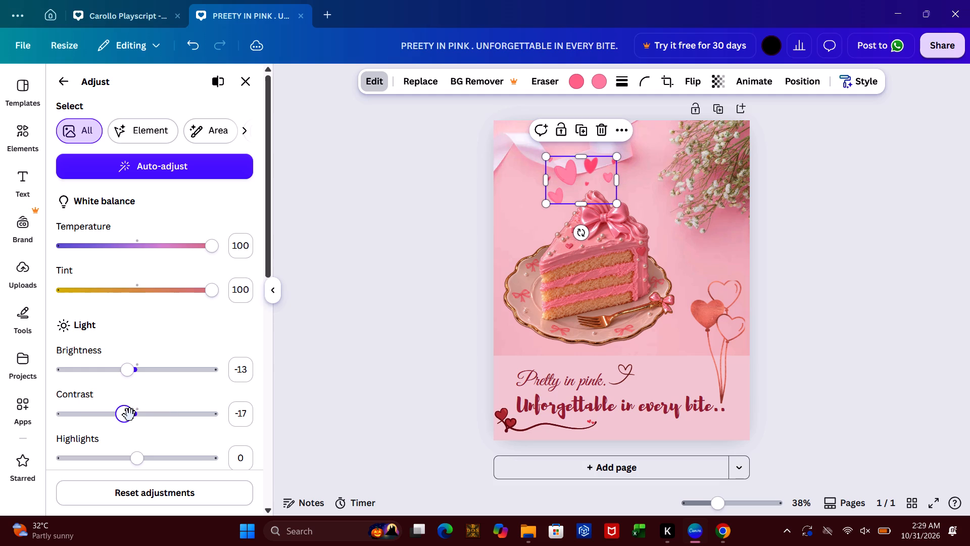
click(135, 415)
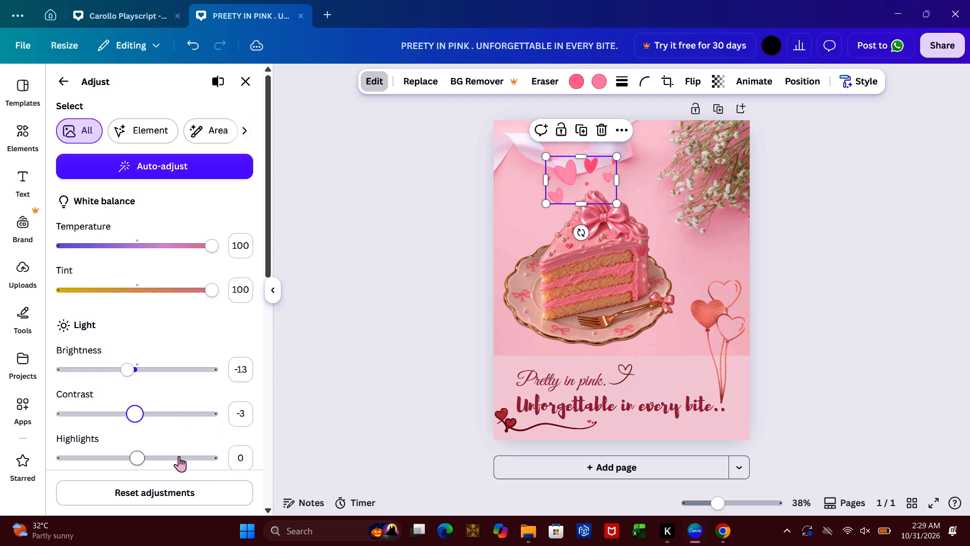
click(179, 456)
drag(96, 458, 112, 459)
click(124, 457)
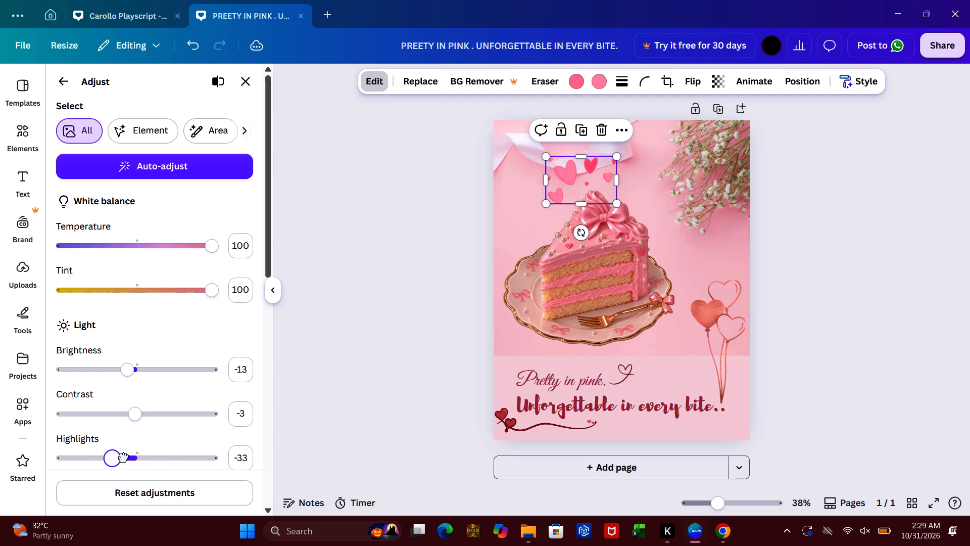
click(147, 459)
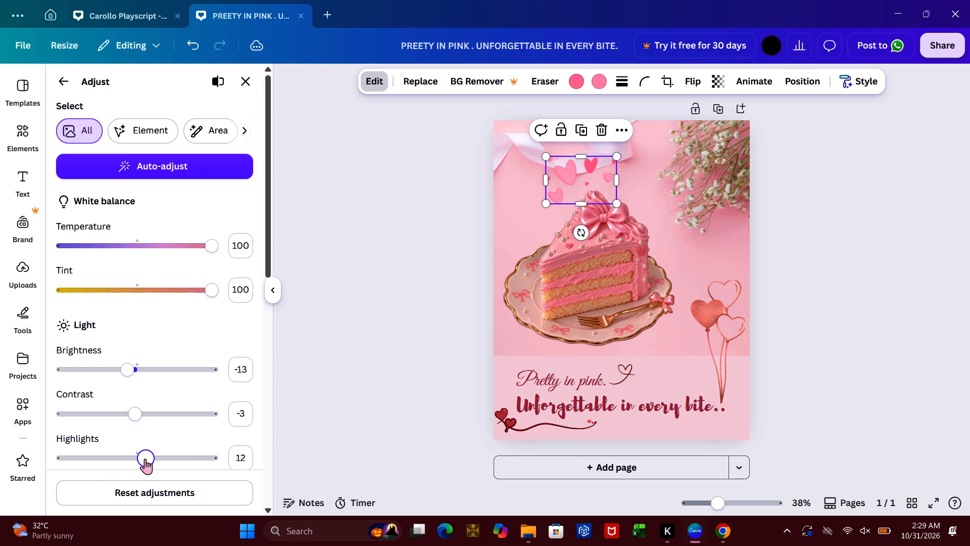
Try different sharpness levels on the small pink hearts, including 24, 40 and a lower one.
click(262, 413)
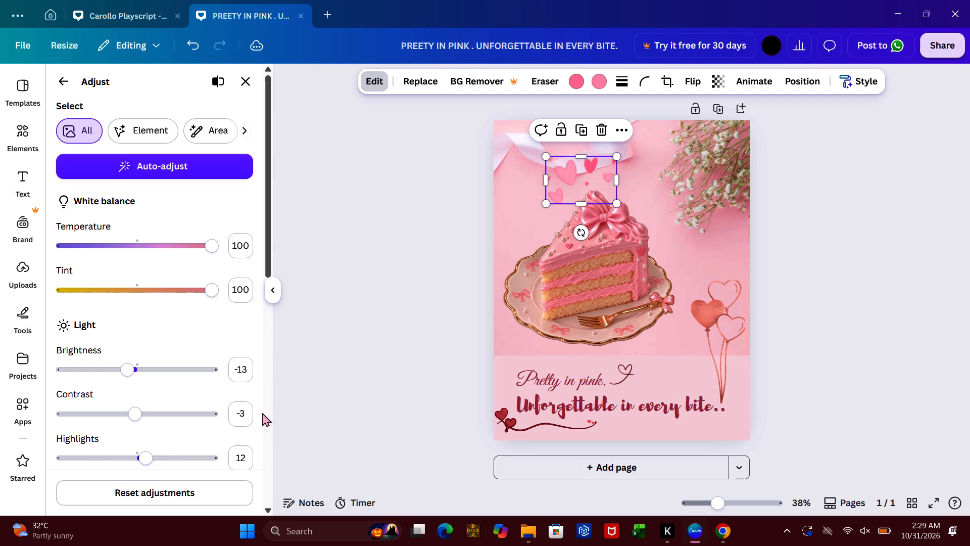
click(268, 416)
click(156, 464)
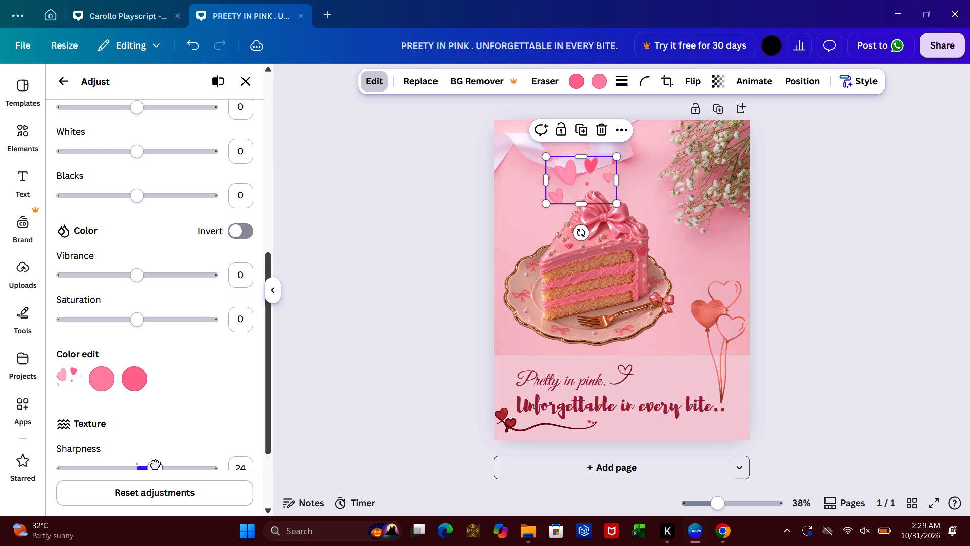
click(168, 464)
click(89, 461)
Try higher and lower saturation levels on the small pink hearts, settle on -56, and deselect them.
click(165, 314)
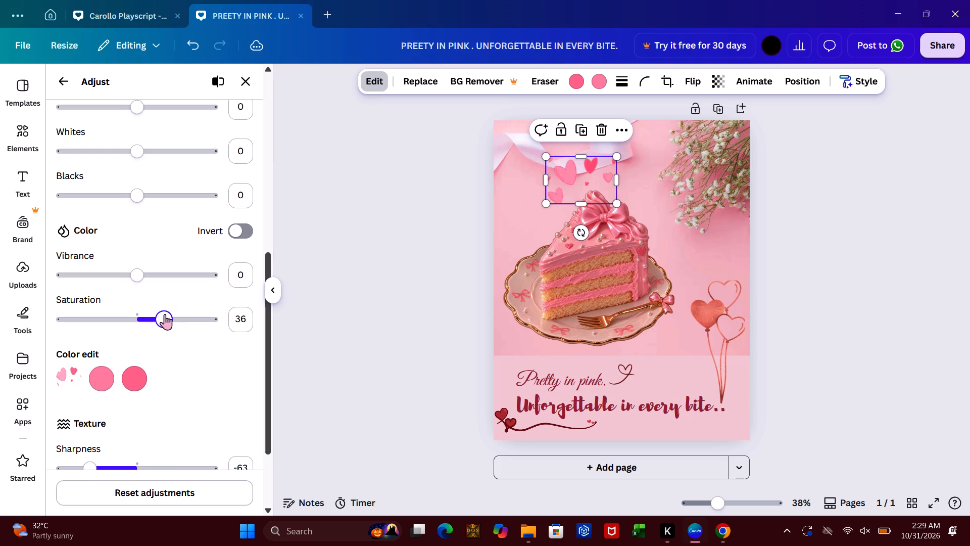
click(98, 316)
click(113, 314)
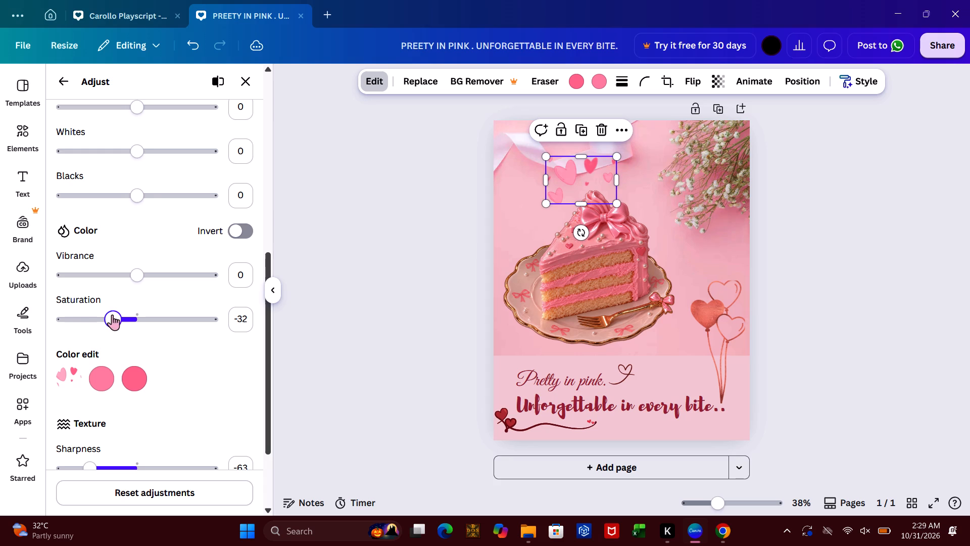
click(82, 315)
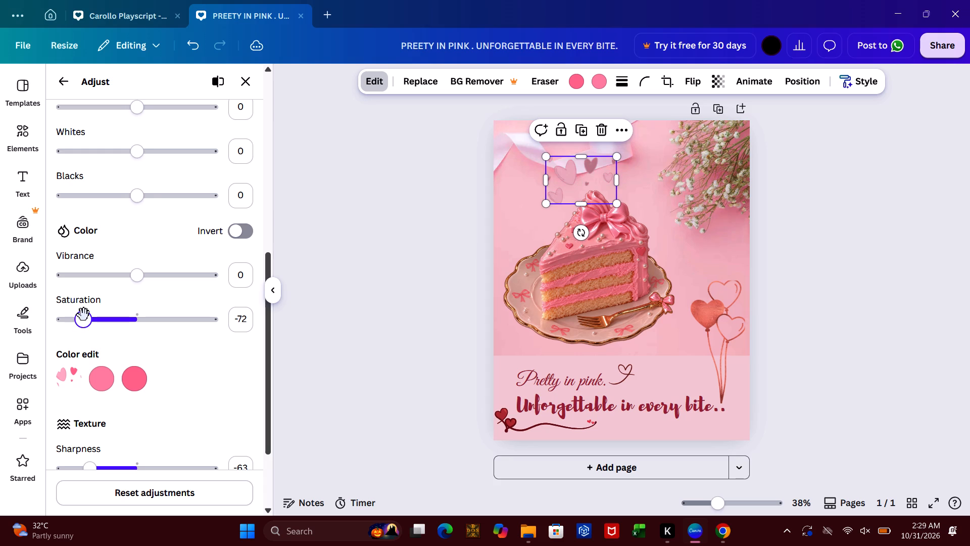
click(94, 313)
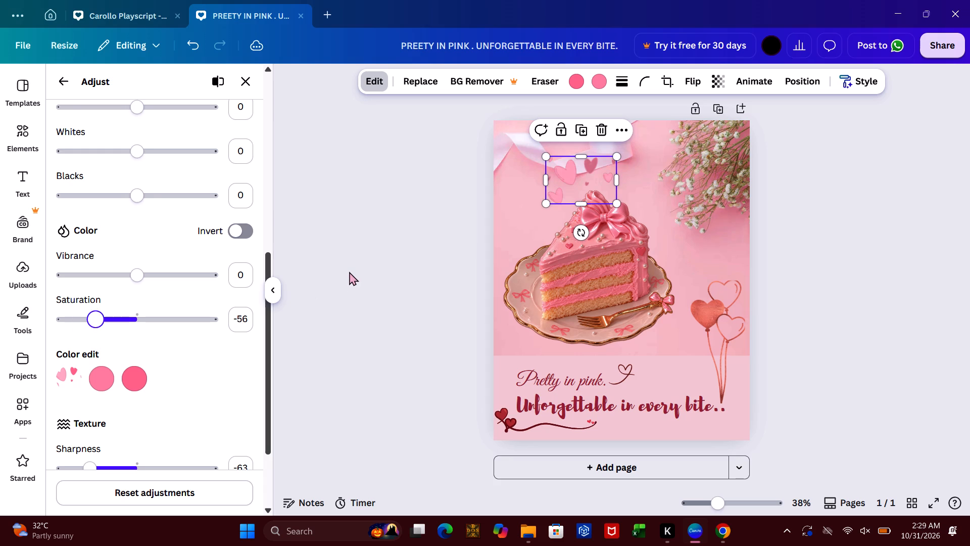
click(349, 271)
click(349, 271)
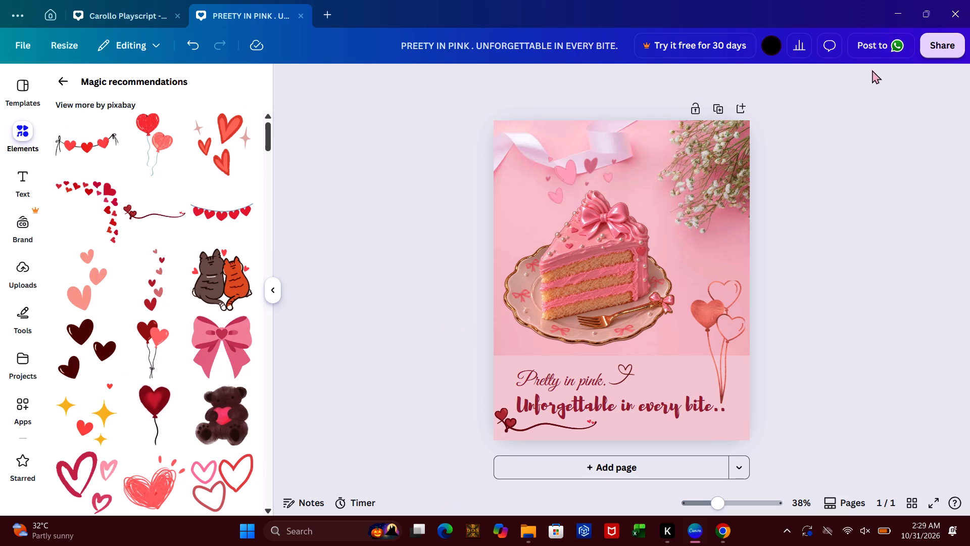
Download the design as a PNG and save it in the Downloads folder under the file name cake.
click(936, 37)
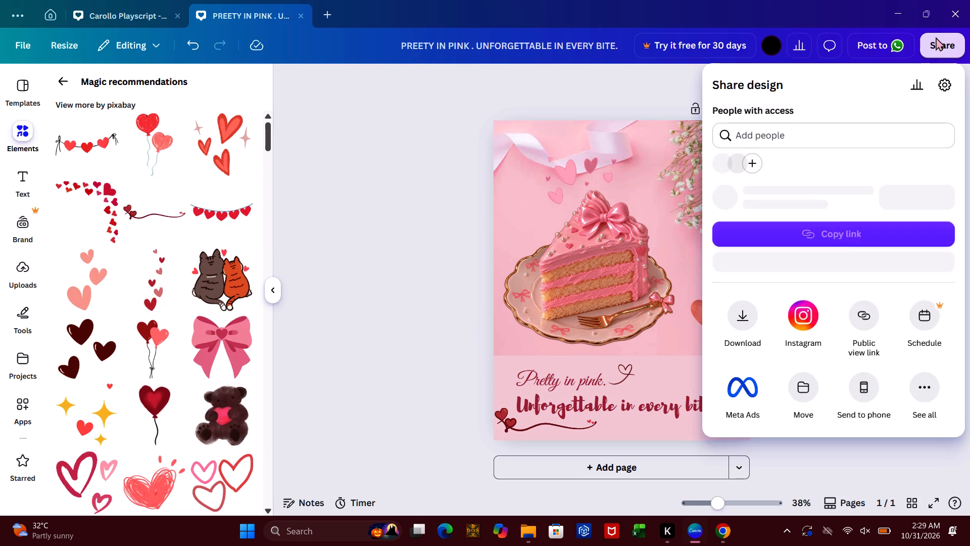
click(755, 333)
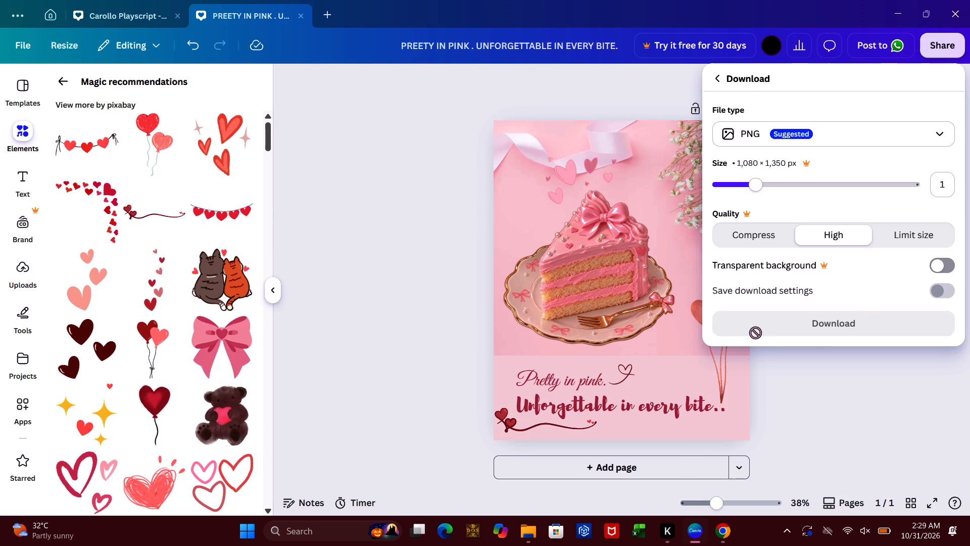
click(790, 317)
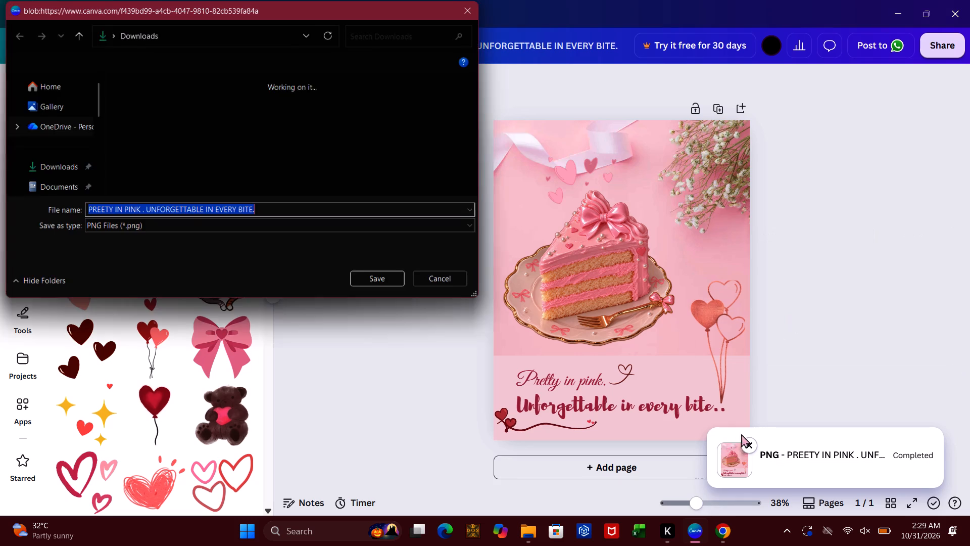
key(BackSpace)
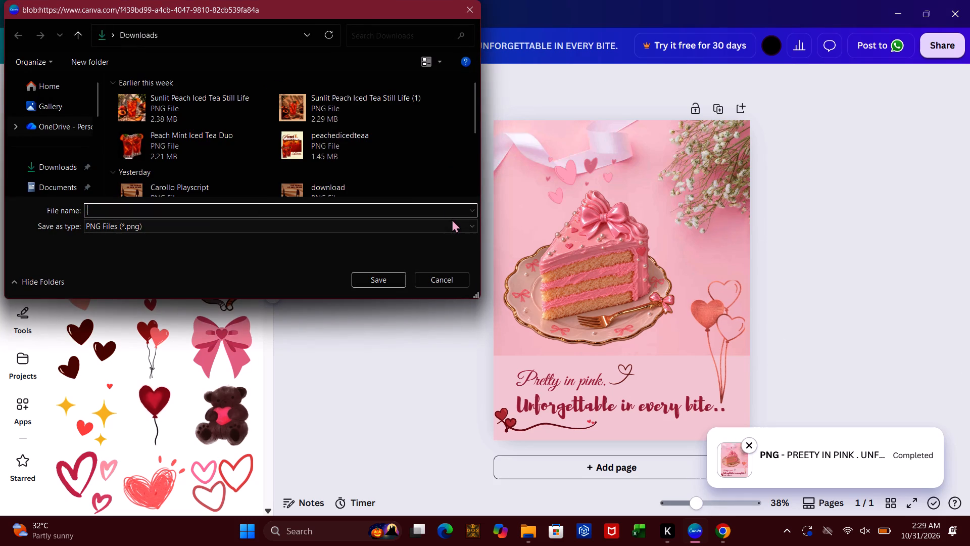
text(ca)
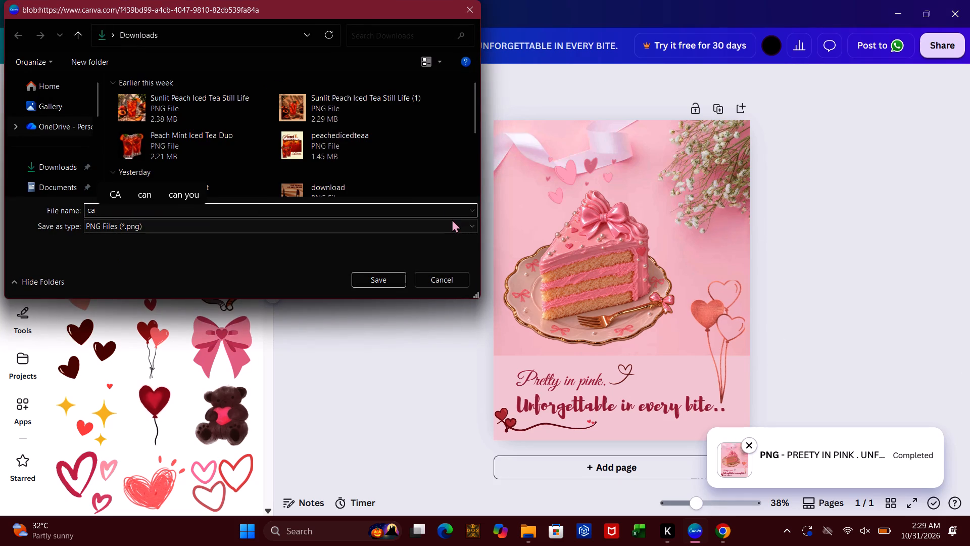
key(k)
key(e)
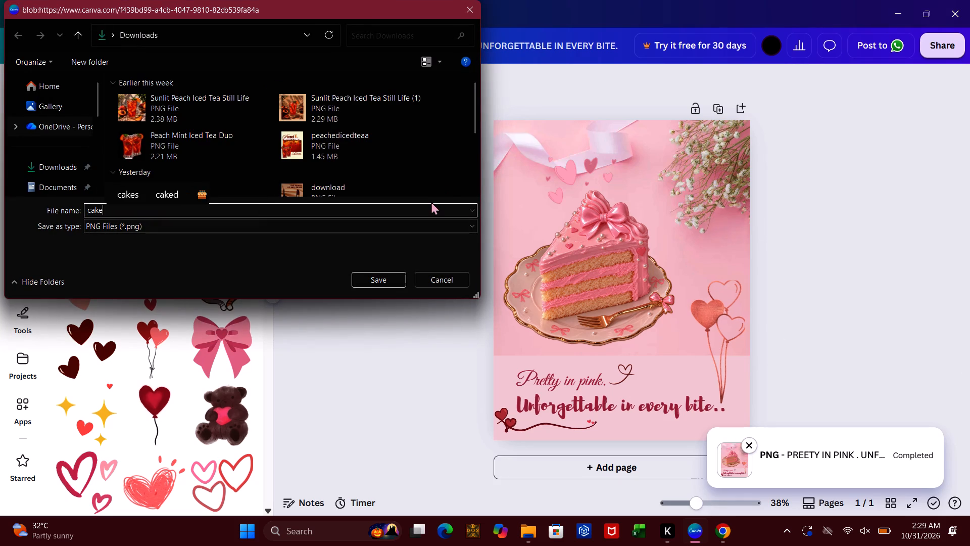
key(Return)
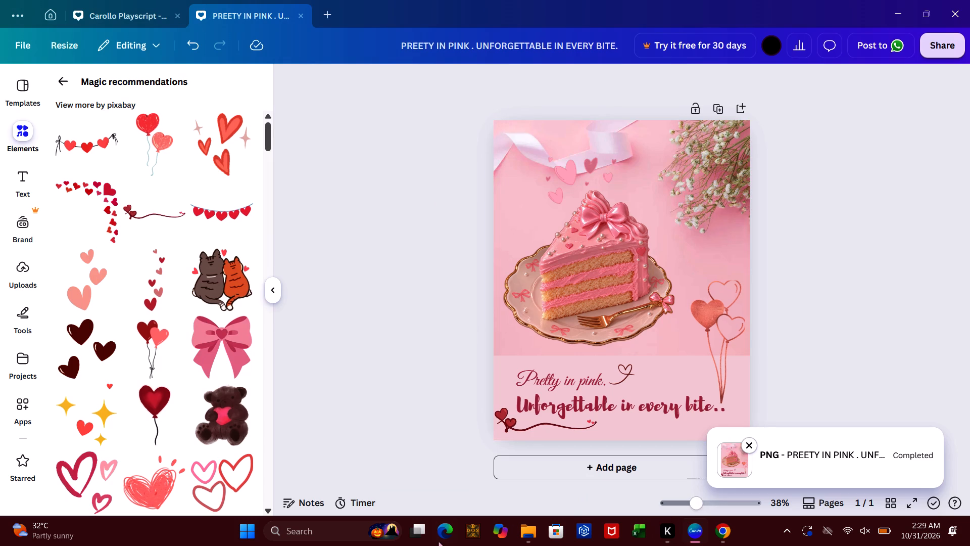